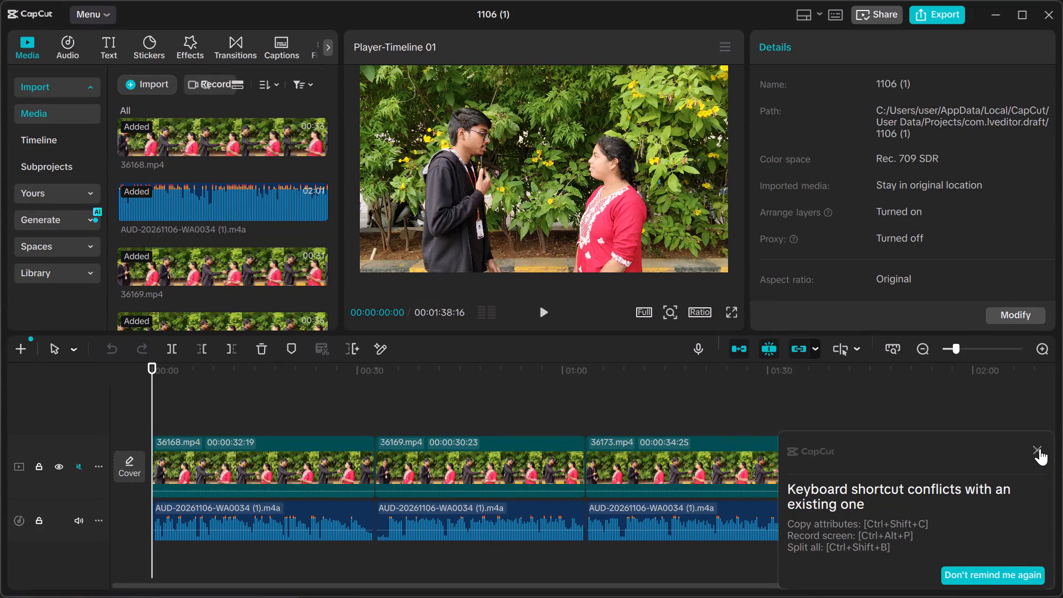
# Dismiss the keyboard shortcut conflict notice and play the timeline from the start.
pyautogui.click(1040, 448)
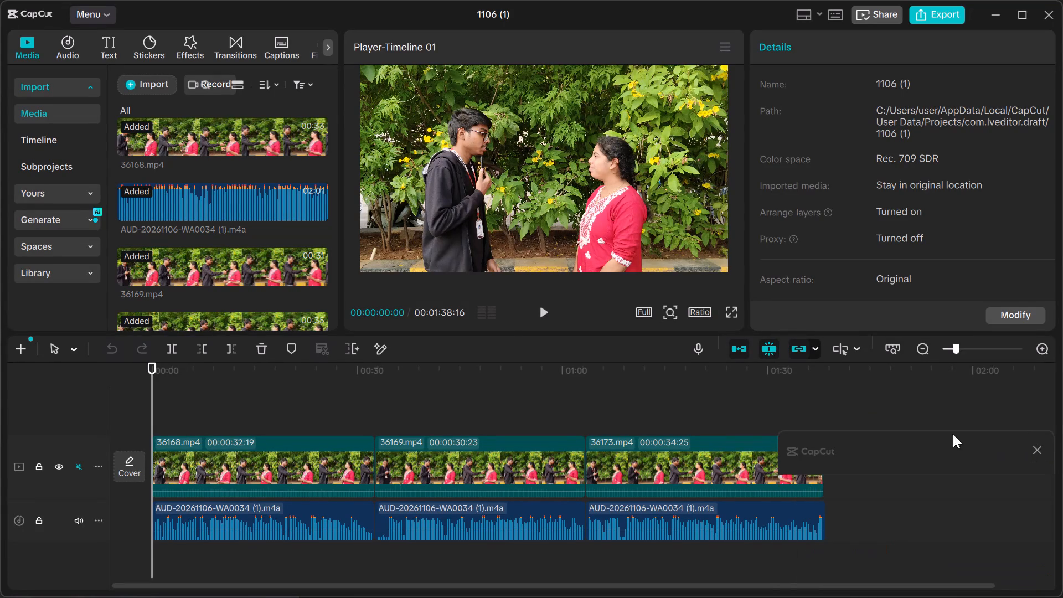
pyautogui.click(551, 315)
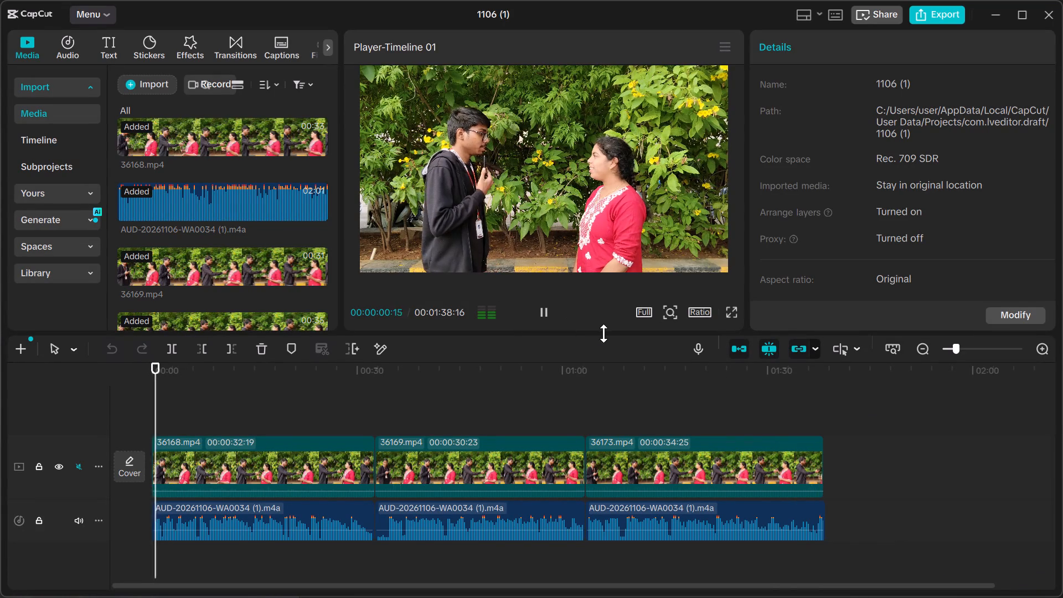
# Switch the system's sound output device to Headphones (Pro 4) and return to the CapCut timeline.
pyautogui.click(952, 572)
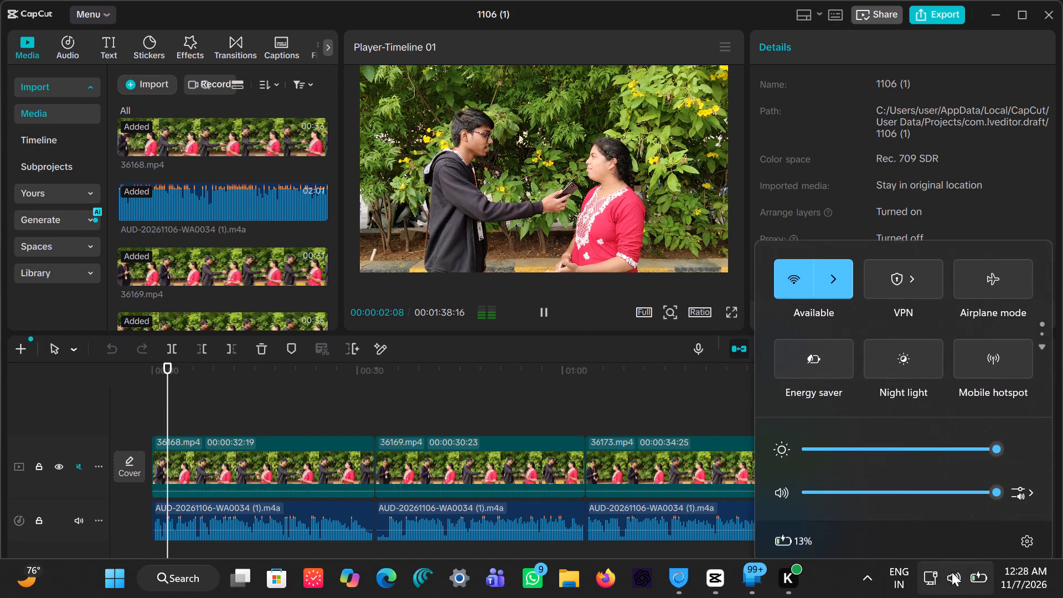
pyautogui.click(1014, 478)
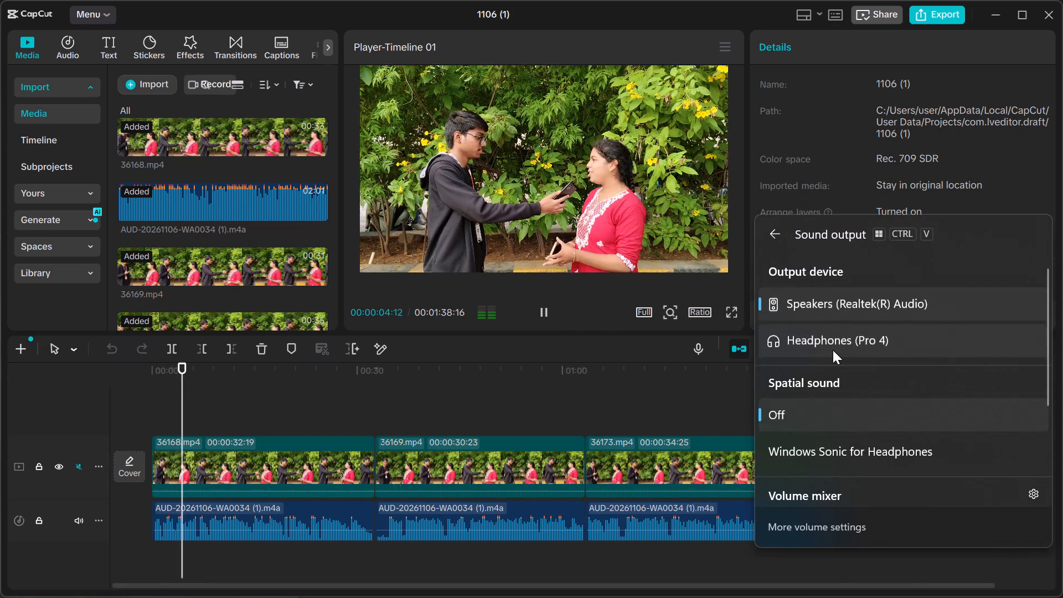
pyautogui.click(833, 350)
pyautogui.click(678, 389)
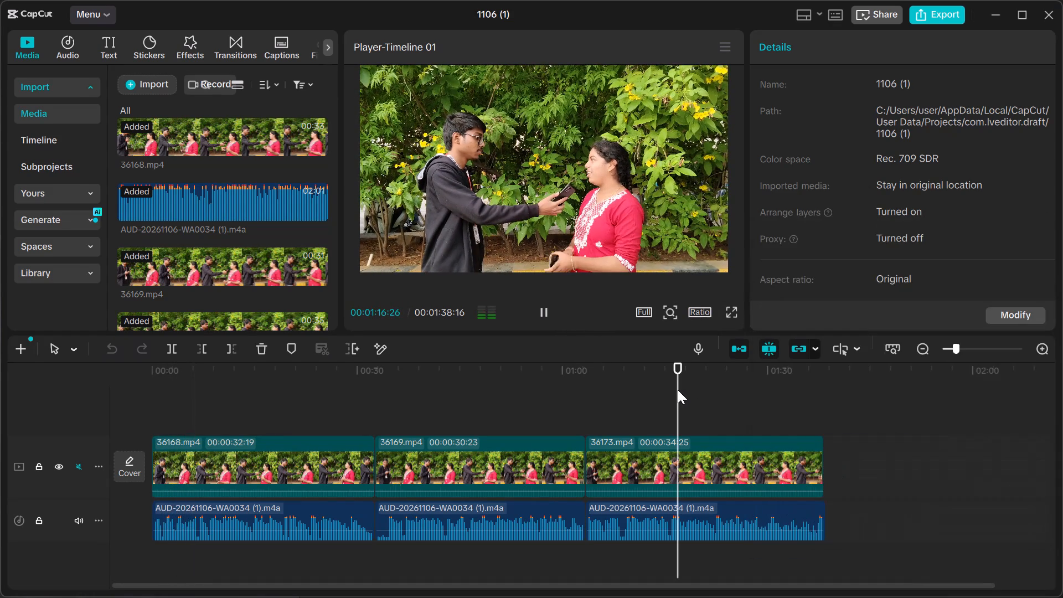
# Move the playhead back to the start of the timeline and play the interview edit from there.
pyautogui.moveTo(680, 368); pyautogui.dragTo(118, 424)
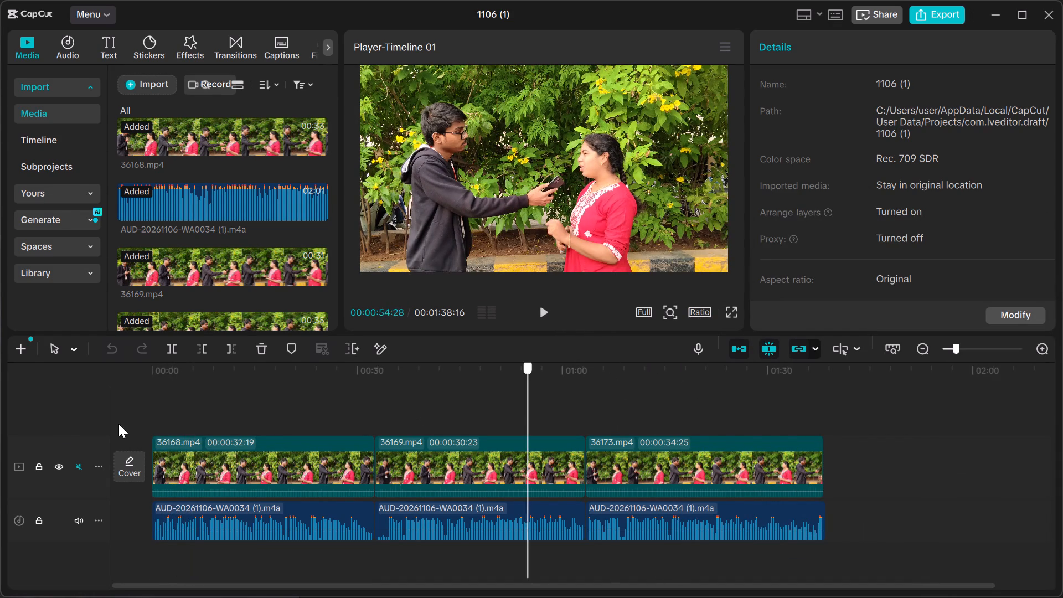
pyautogui.moveTo(118, 424); pyautogui.dragTo(59, 426)
pyautogui.click(546, 313)
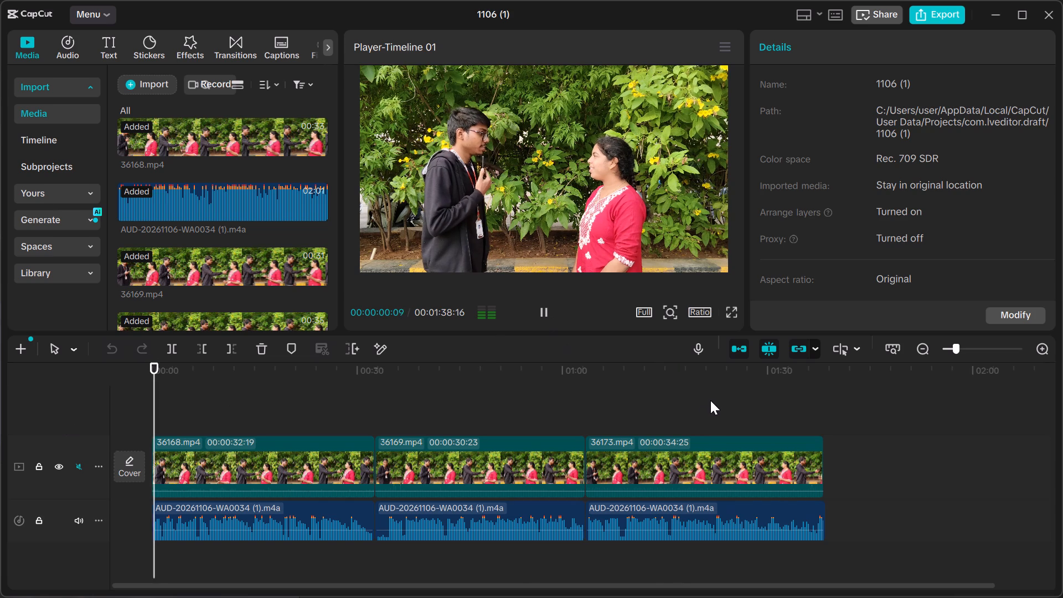
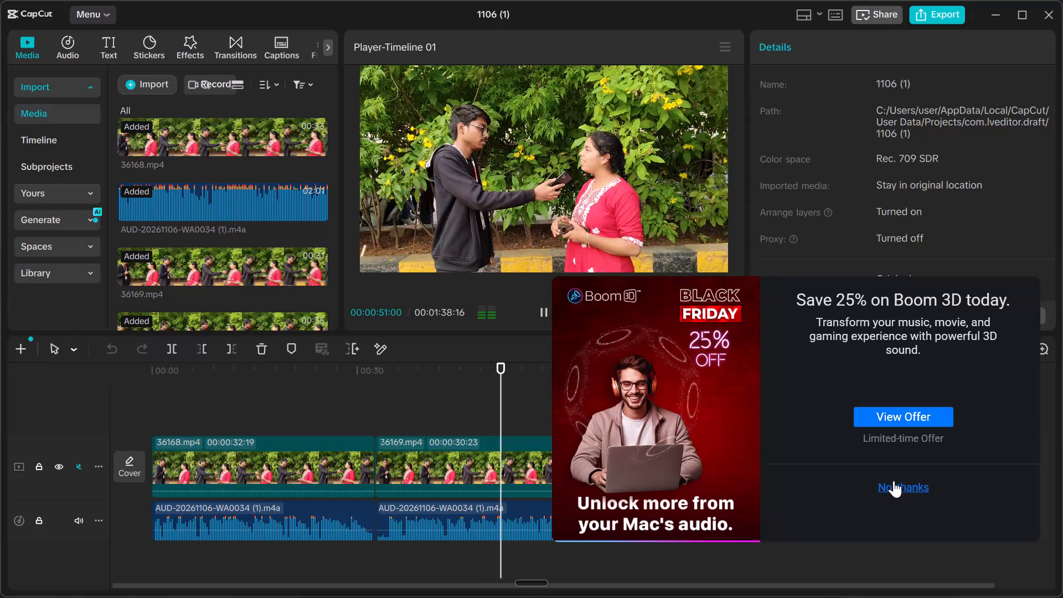
# Dismiss the Boom 3D Black Friday offer covering the timeline.
pyautogui.click(894, 484)
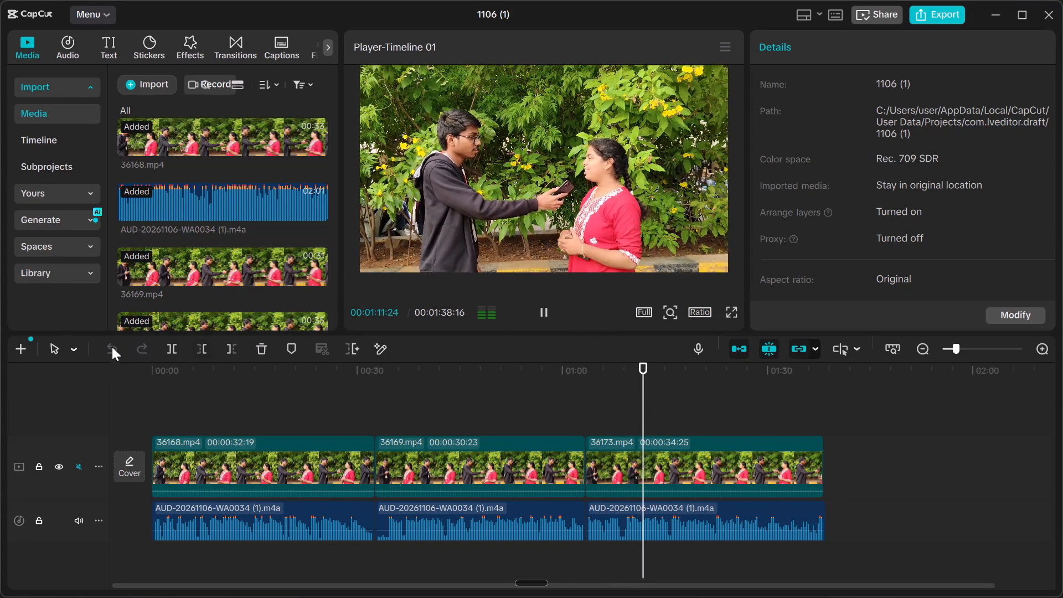
# Split clip 36173.mp4 at 00:01:04:17 and delete the short piece before the cut.
pyautogui.click(603, 473)
pyautogui.moveTo(671, 364); pyautogui.dragTo(595, 382)
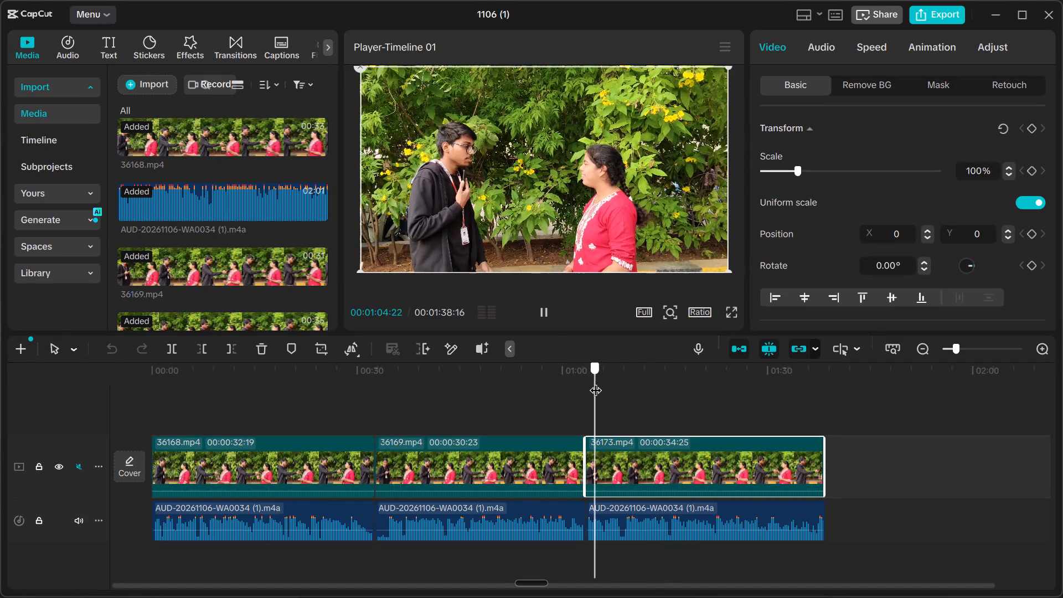
pyautogui.moveTo(595, 382); pyautogui.dragTo(587, 381)
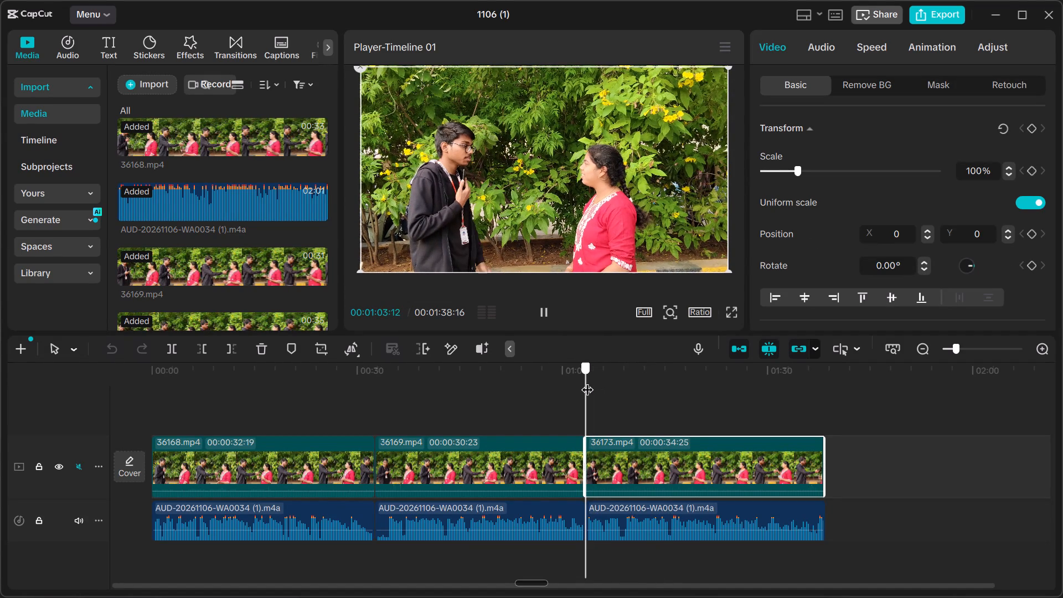
pyautogui.moveTo(587, 381); pyautogui.dragTo(595, 381)
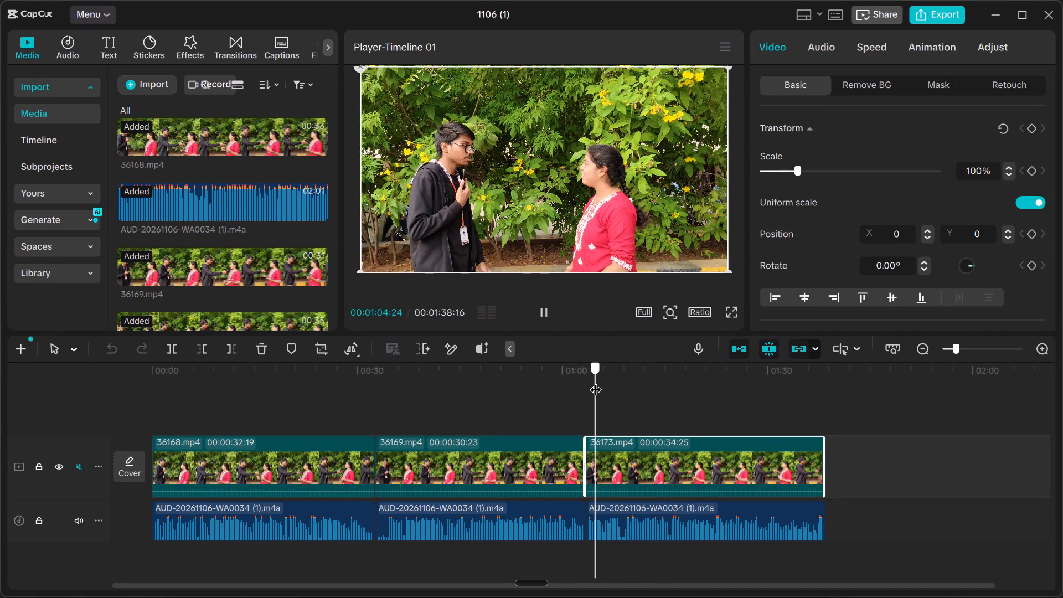
pyautogui.moveTo(595, 381); pyautogui.dragTo(592, 380)
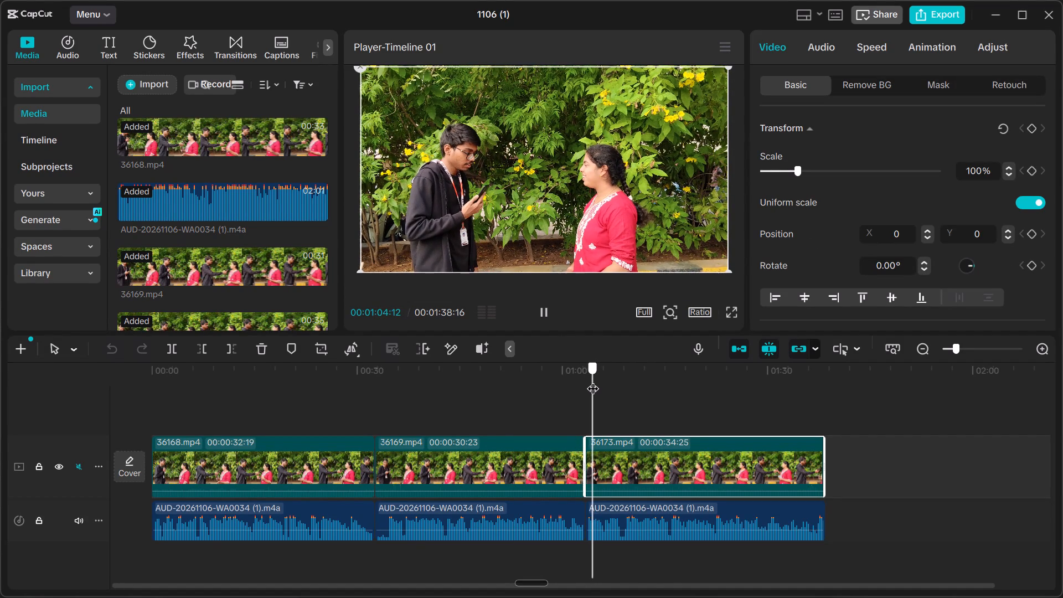
pyautogui.moveTo(592, 380); pyautogui.dragTo(594, 379)
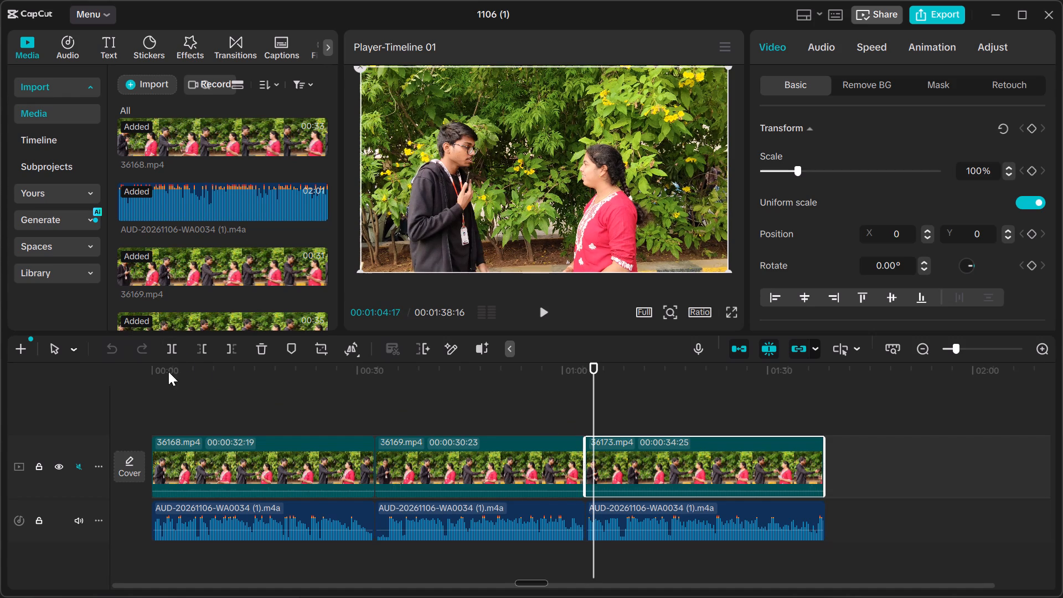
pyautogui.click(172, 346)
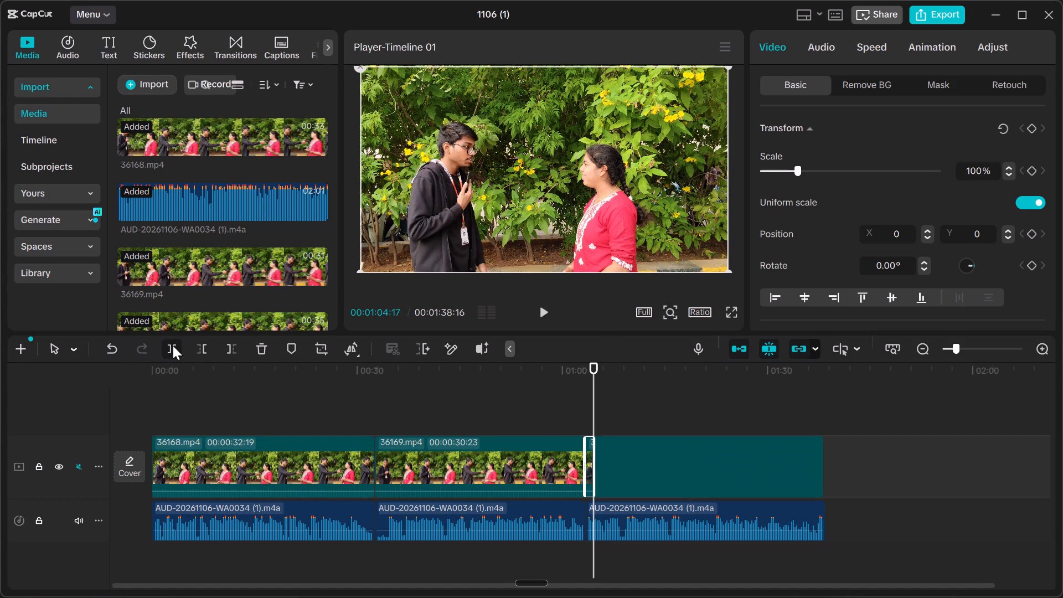
pyautogui.click(589, 447)
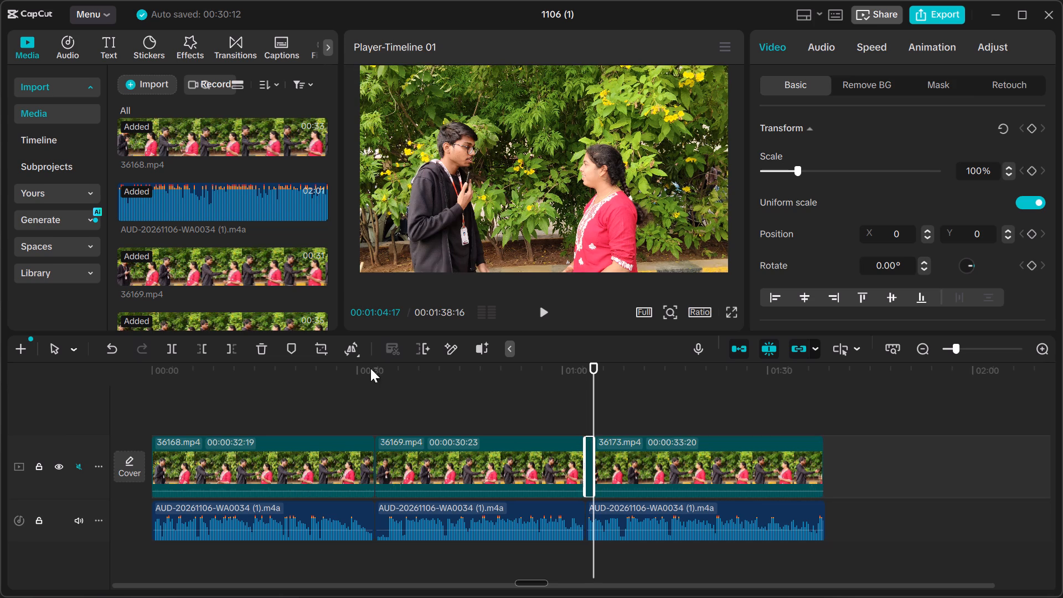
pyautogui.click(257, 352)
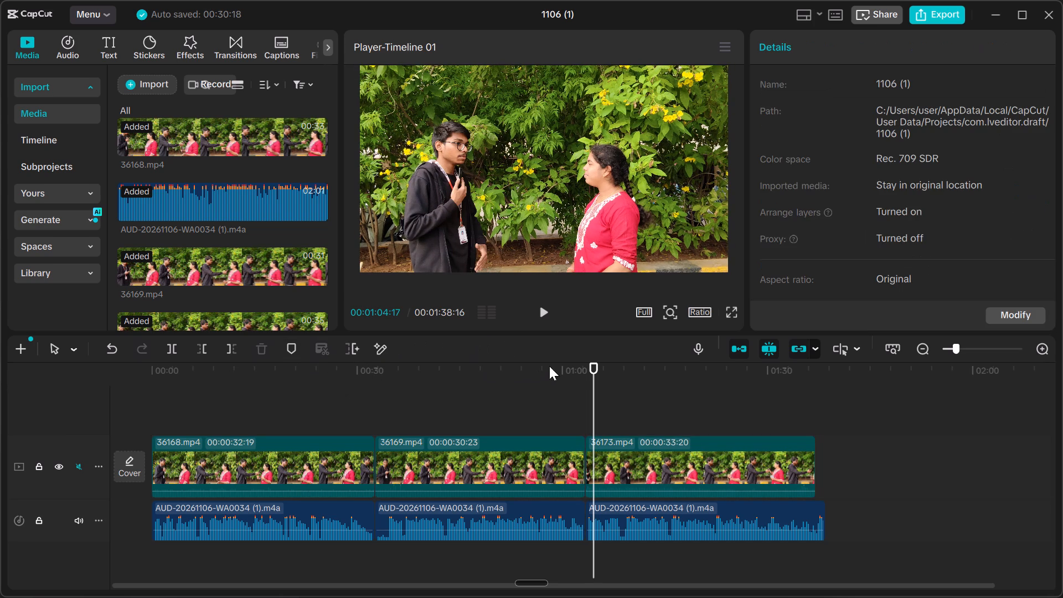
# Play the edit from 00:00:59:09 to review the cut into clip 36173.mp4 and the rest of the interview.
pyautogui.moveTo(589, 367); pyautogui.dragTo(558, 367)
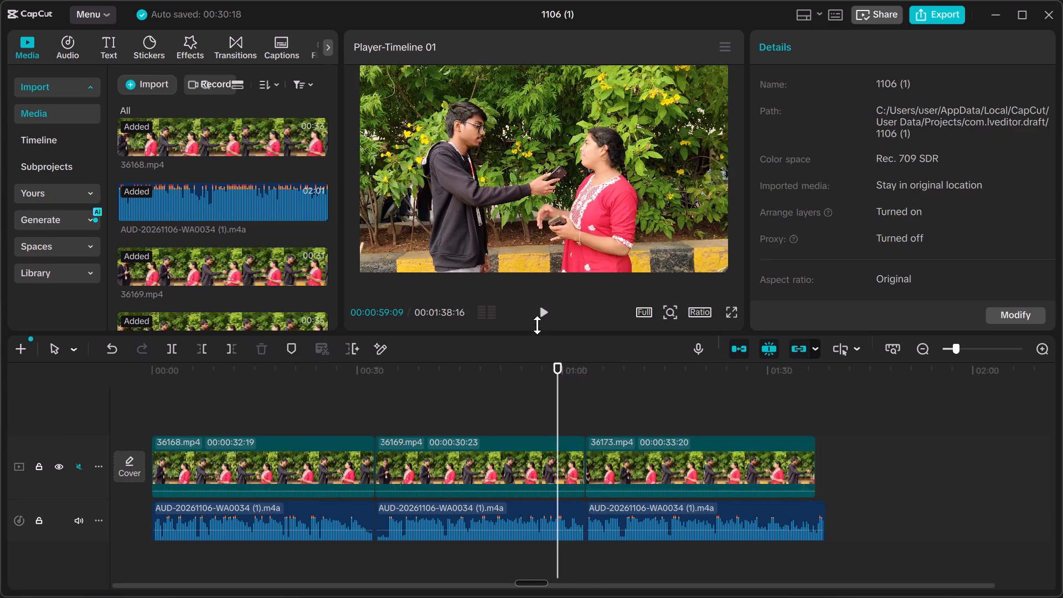
pyautogui.click(539, 312)
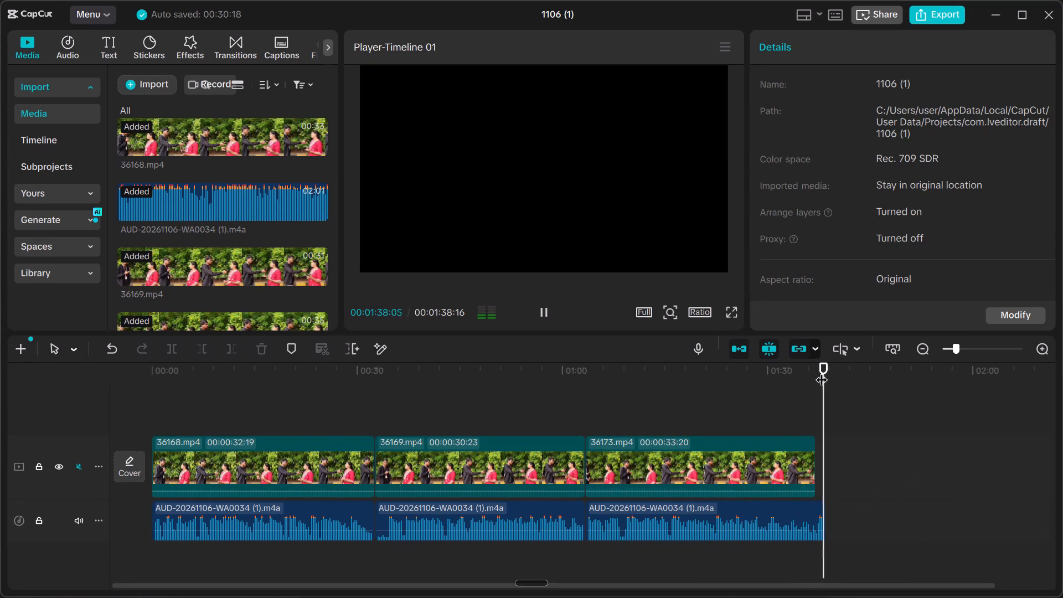
# Split the last audio clip at the end of the video, 00:01:37:02, and delete the leftover audio tail.
pyautogui.moveTo(829, 368); pyautogui.dragTo(820, 367)
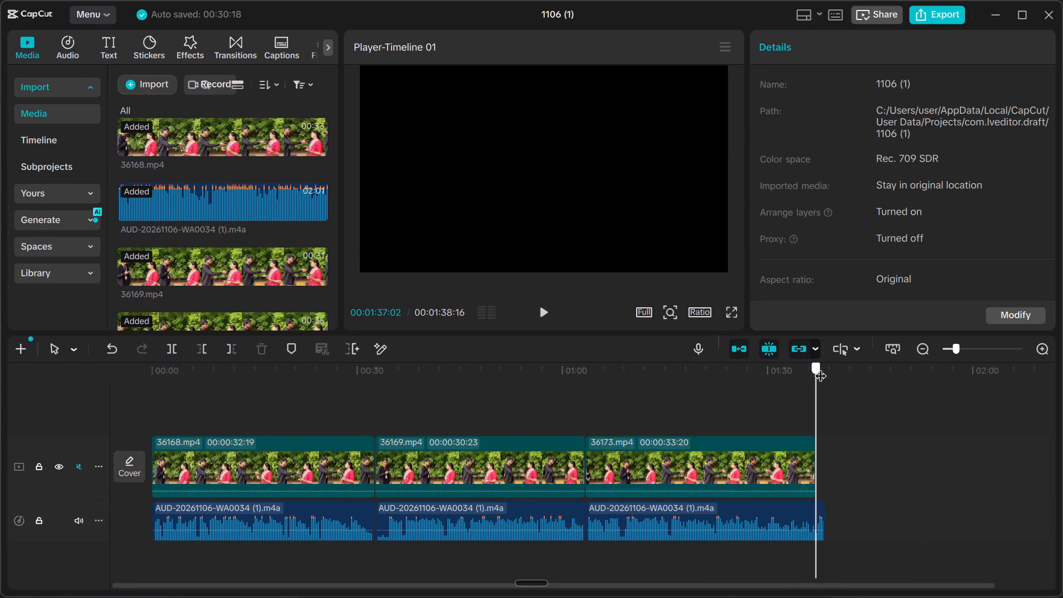
pyautogui.moveTo(820, 367); pyautogui.dragTo(816, 367)
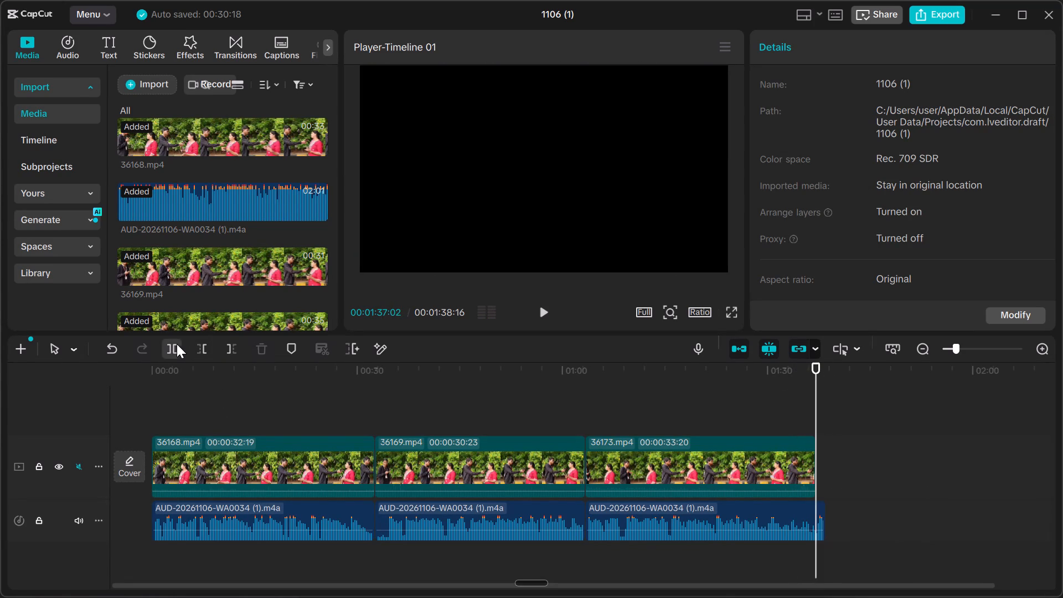
pyautogui.click(177, 344)
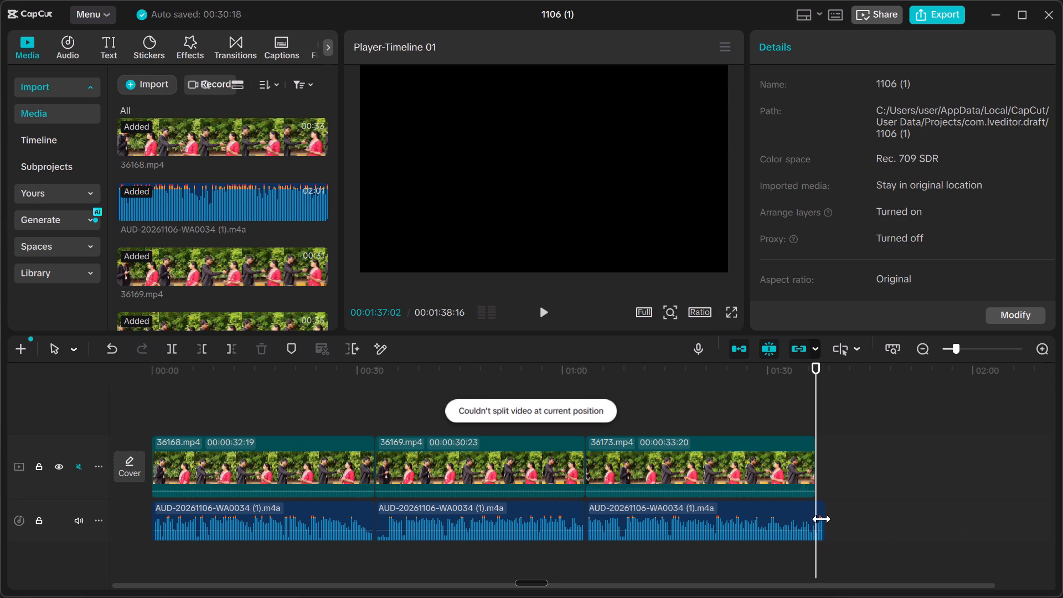
pyautogui.click(816, 519)
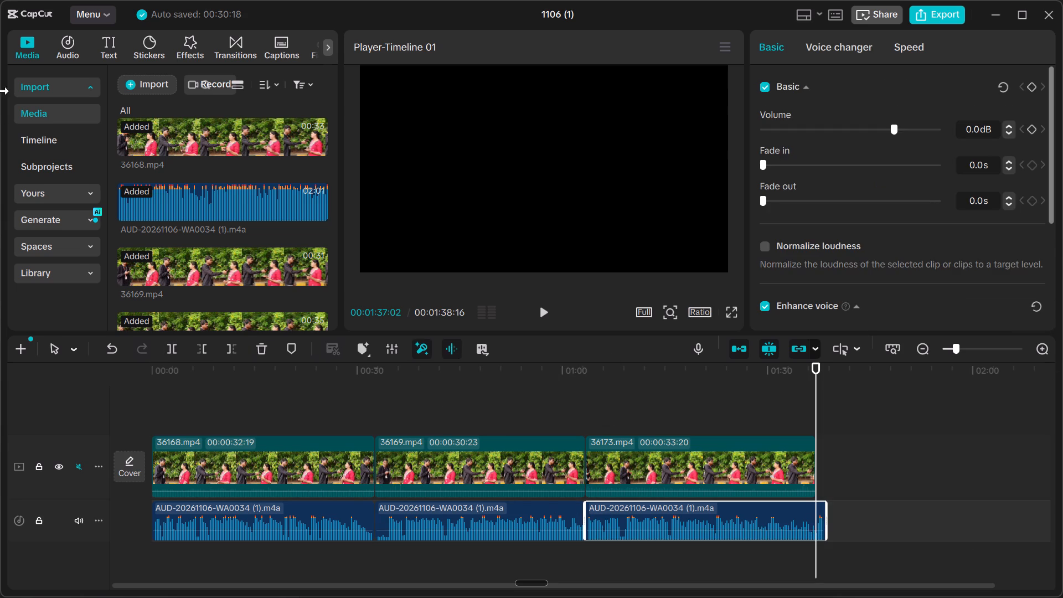
pyautogui.click(173, 355)
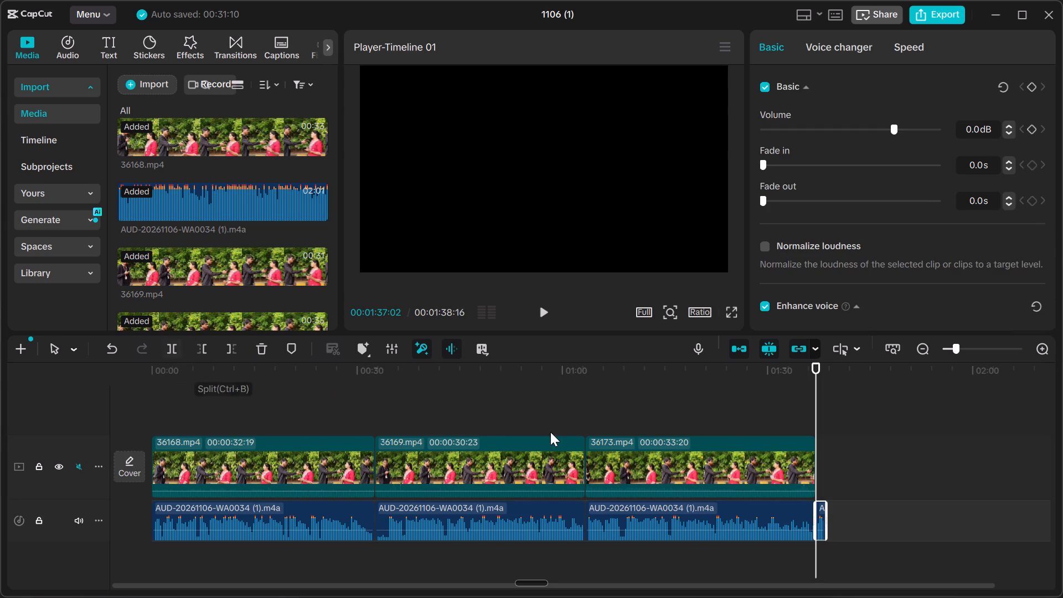
pyautogui.click(825, 528)
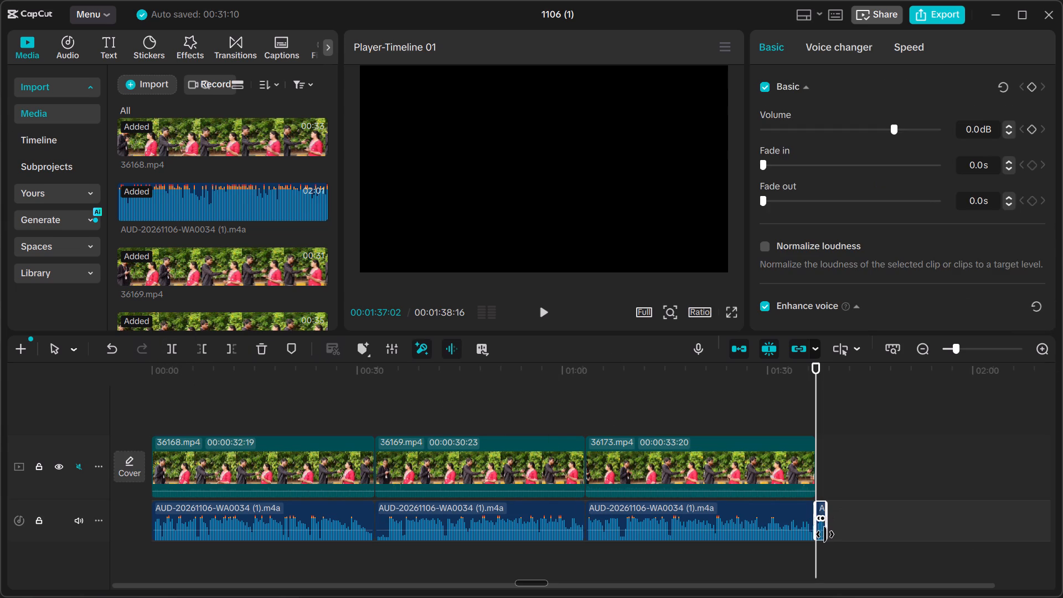
pyautogui.click(825, 534)
pyautogui.click(261, 349)
# Play the trimmed interview edit from the start of the timeline.
pyautogui.moveTo(817, 368); pyautogui.dragTo(132, 403)
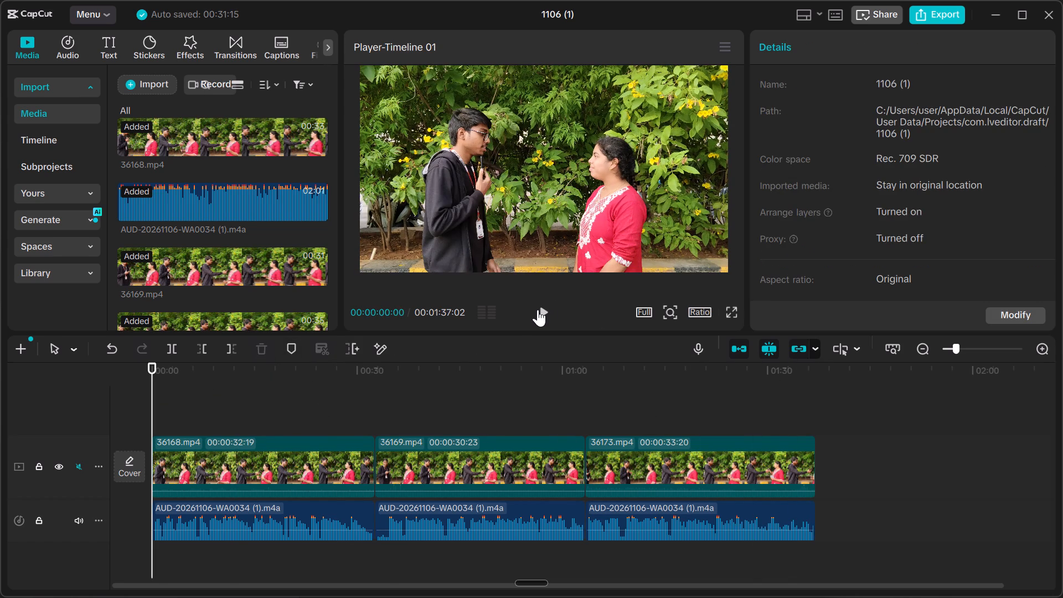
pyautogui.click(538, 310)
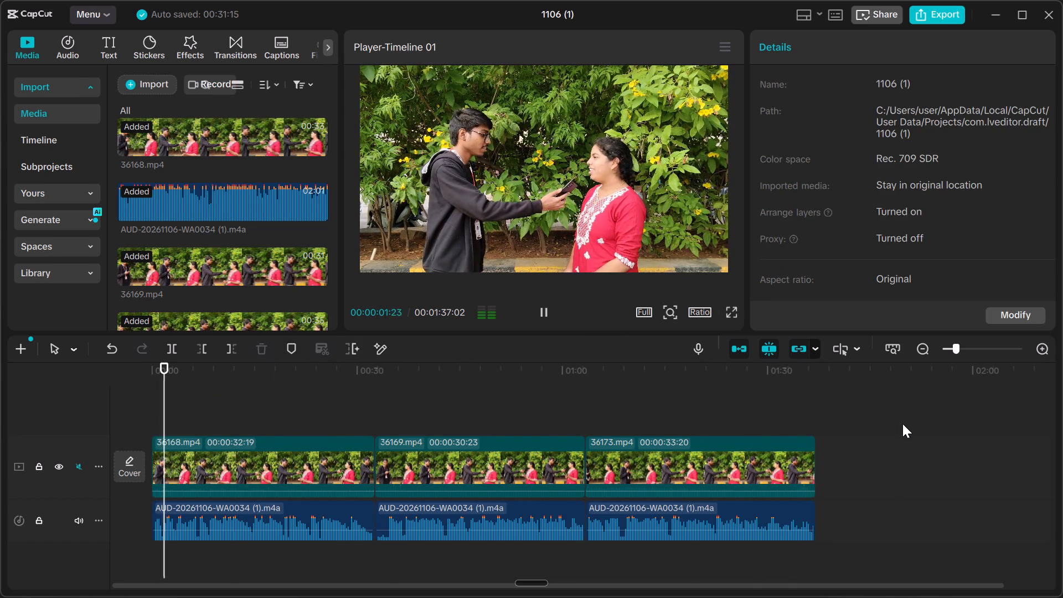
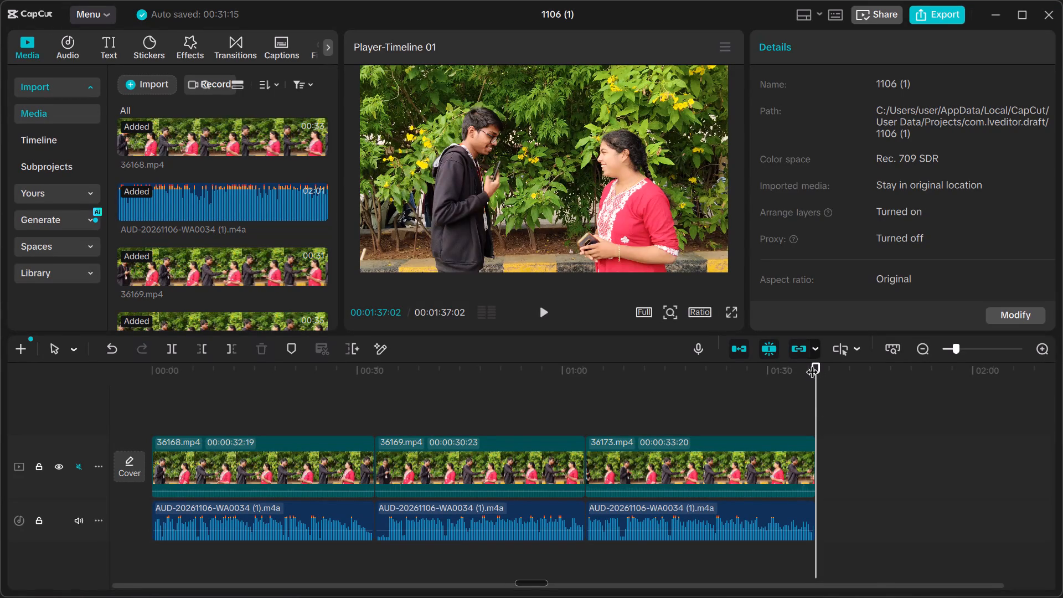
# Return the playhead to the start of the timeline at 00:00:00:00.
pyautogui.moveTo(807, 368); pyautogui.dragTo(80, 390)
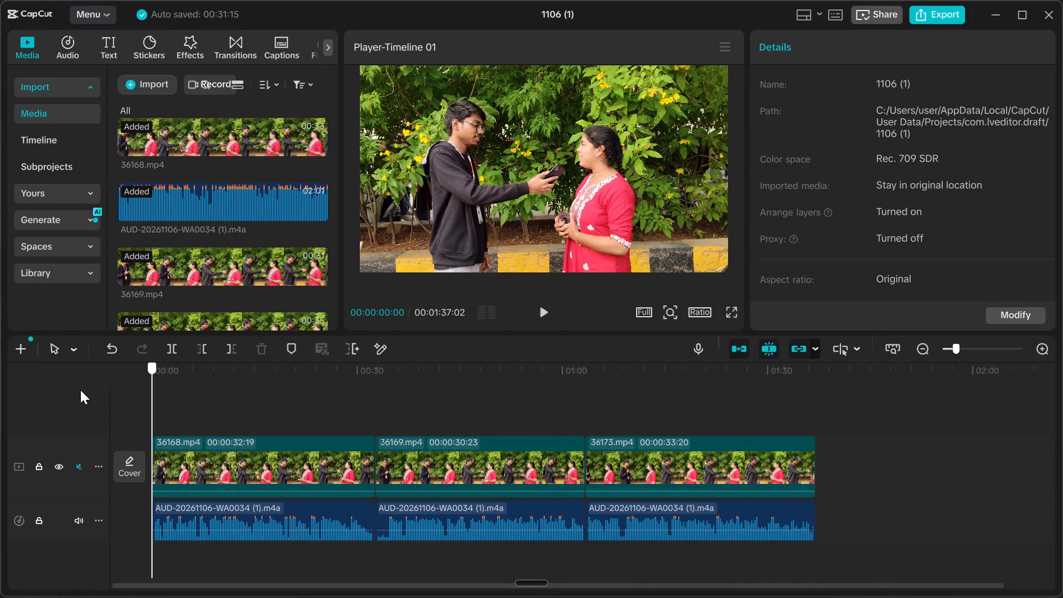
pyautogui.moveTo(80, 390); pyautogui.dragTo(80, 390)
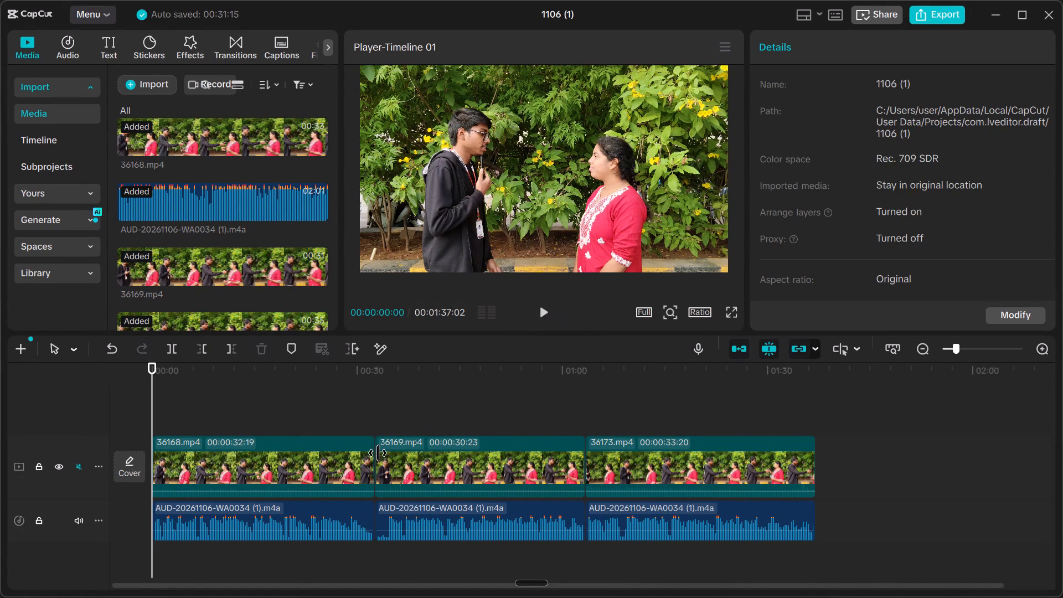
# Check the voice settings of the three audio clips and apply Isolate voice with Enhance voice to the third one.
pyautogui.click(292, 516)
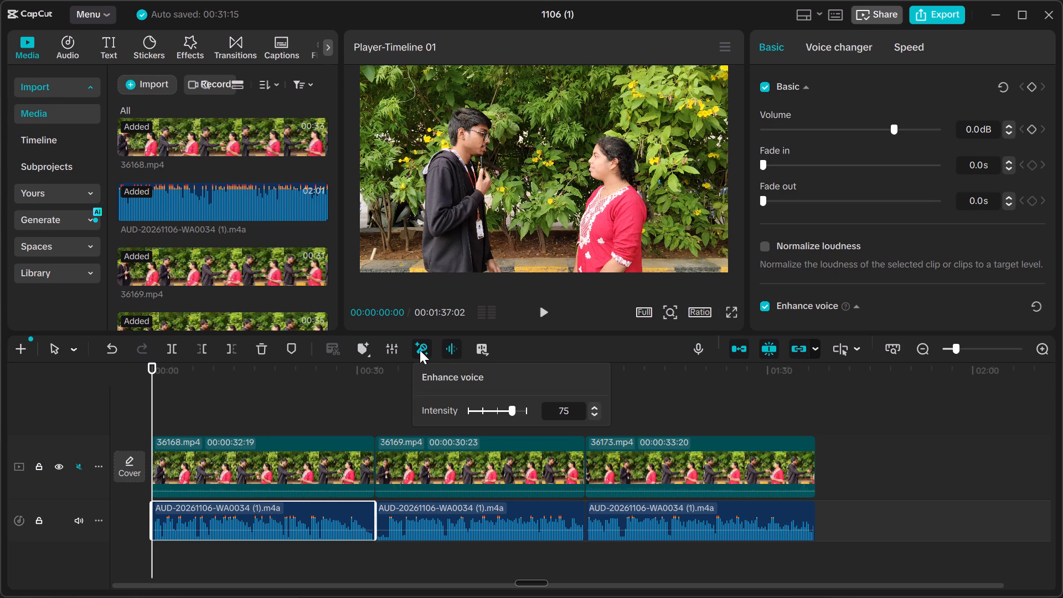
pyautogui.click(482, 522)
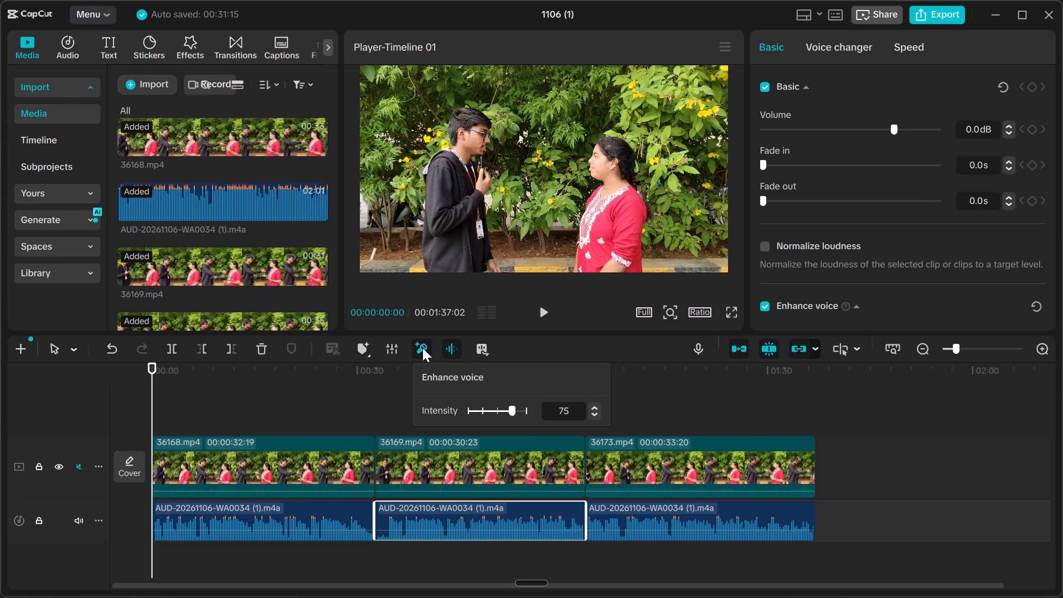
pyautogui.click(692, 514)
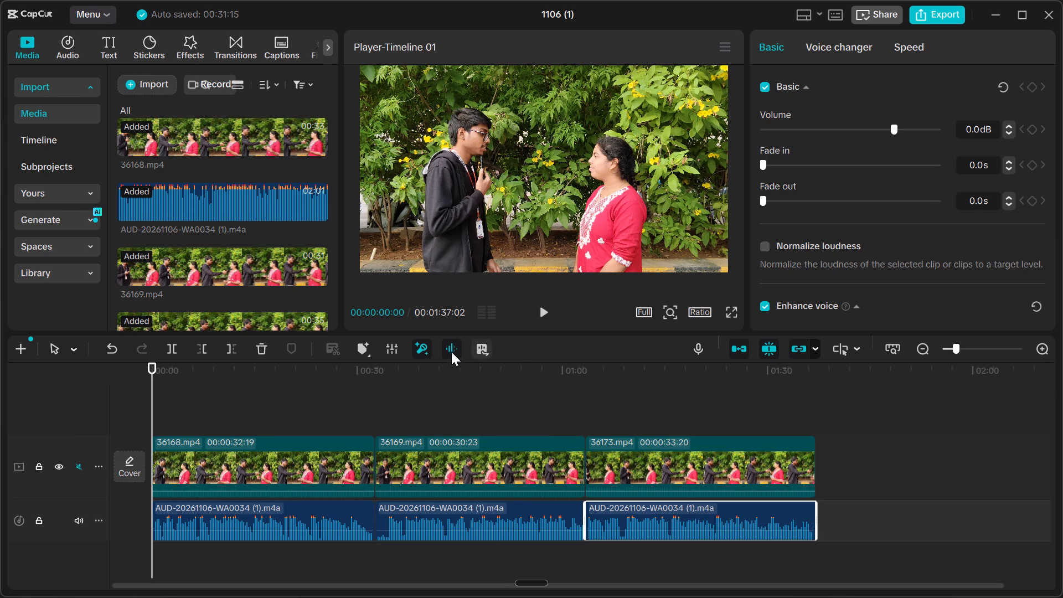
pyautogui.rightClick(485, 350)
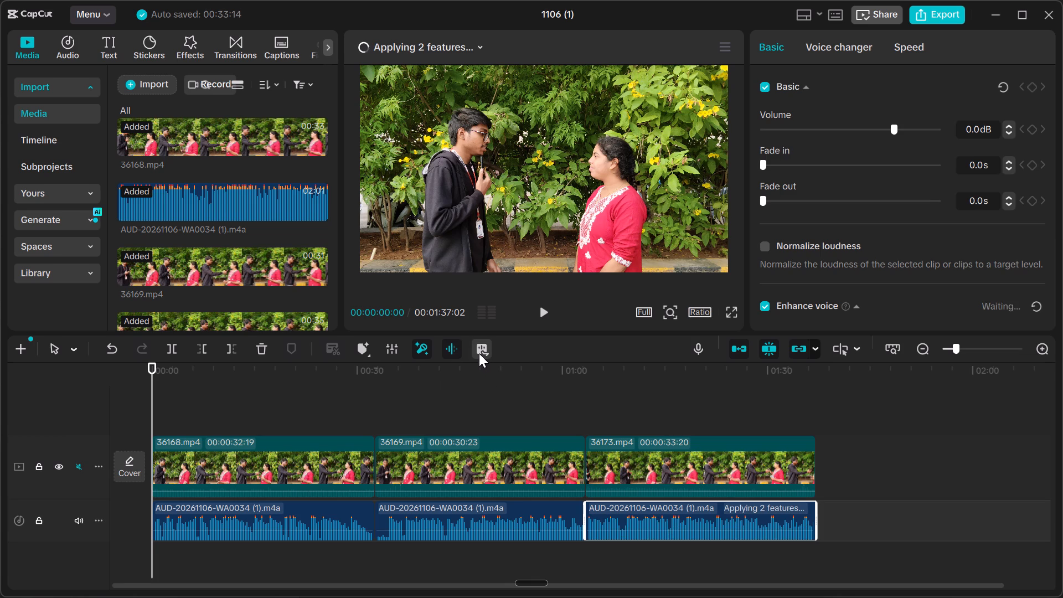
pyautogui.click(479, 353)
pyautogui.click(479, 353)
# Select the first audio clip and check the progress of the voice features being applied.
pyautogui.click(306, 511)
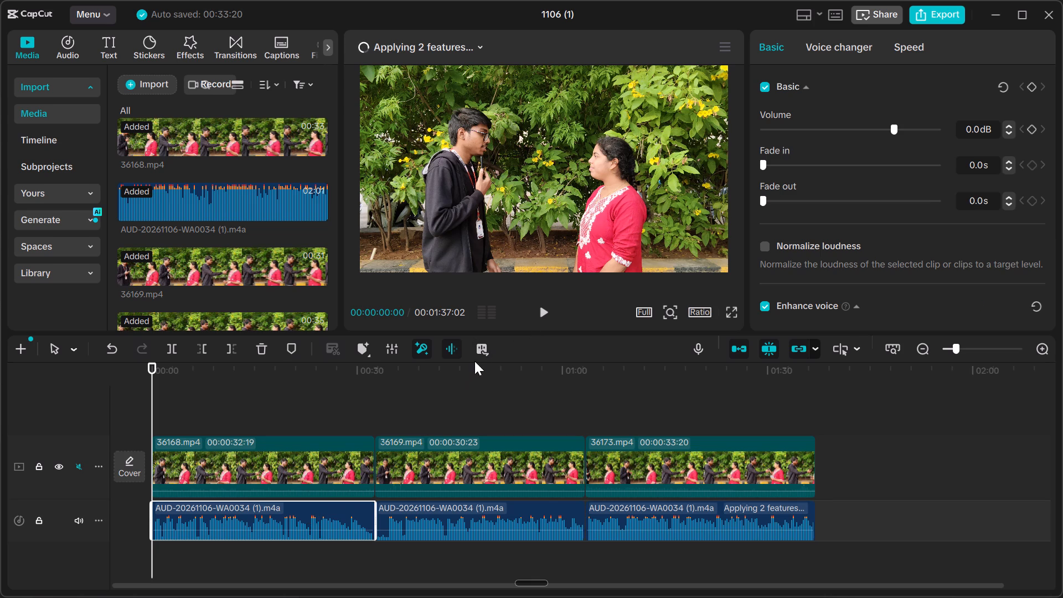
pyautogui.click(476, 39)
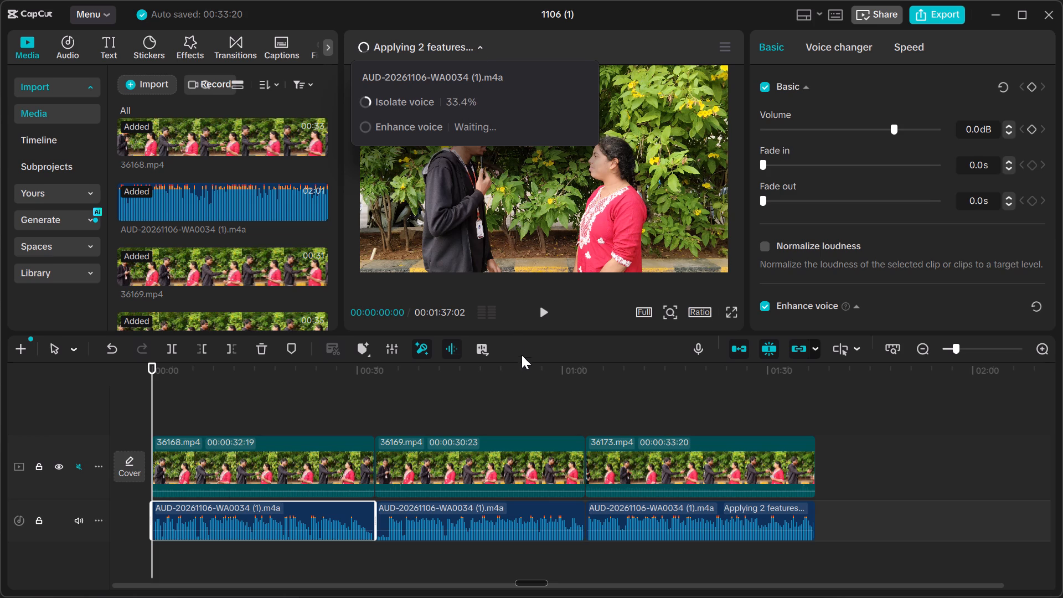
pyautogui.moveTo(518, 333); pyautogui.dragTo(514, 326)
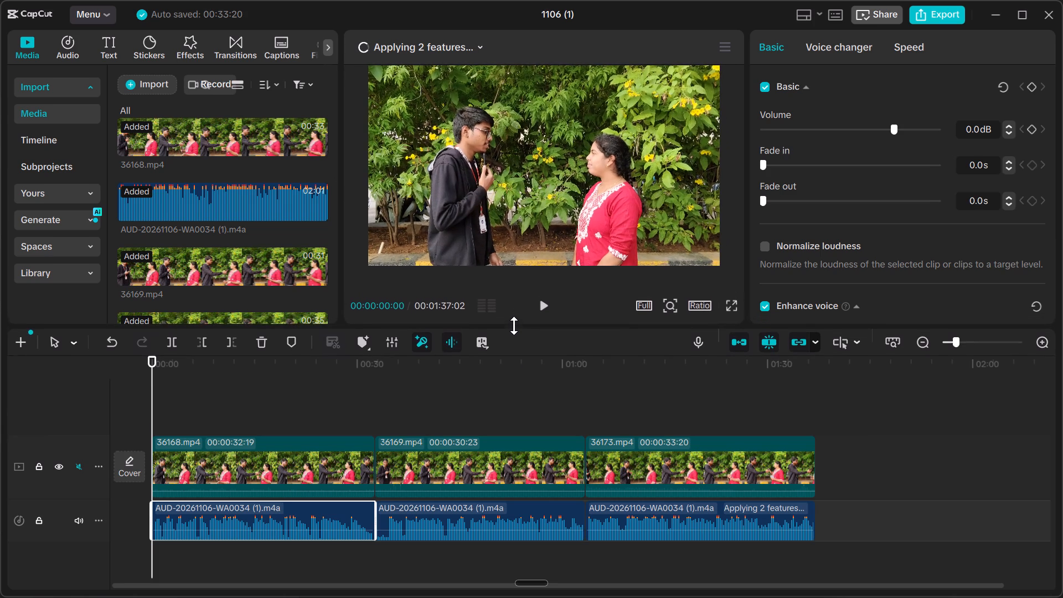
pyautogui.moveTo(514, 326); pyautogui.dragTo(513, 333)
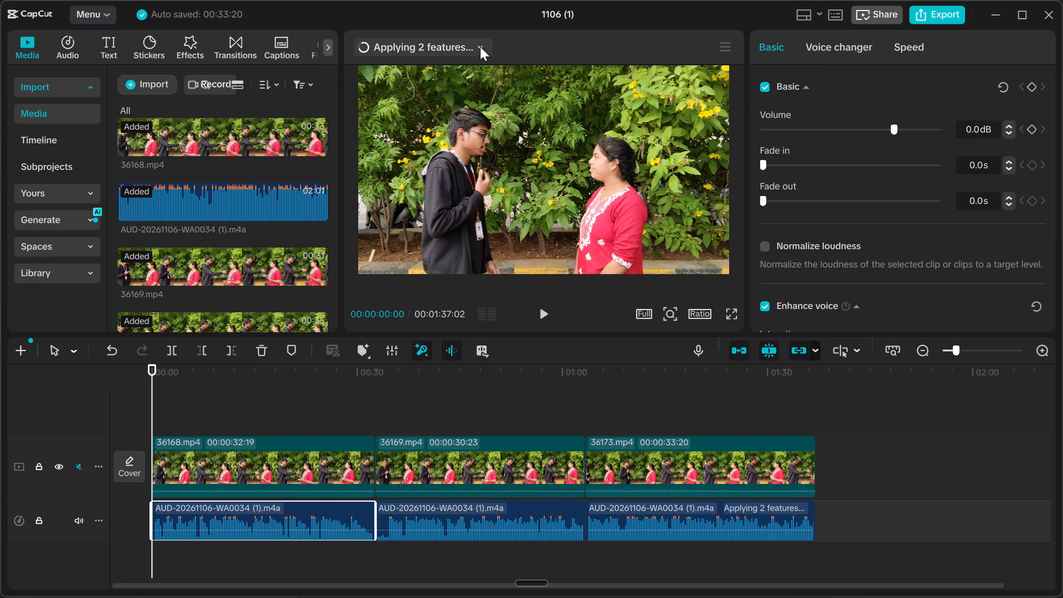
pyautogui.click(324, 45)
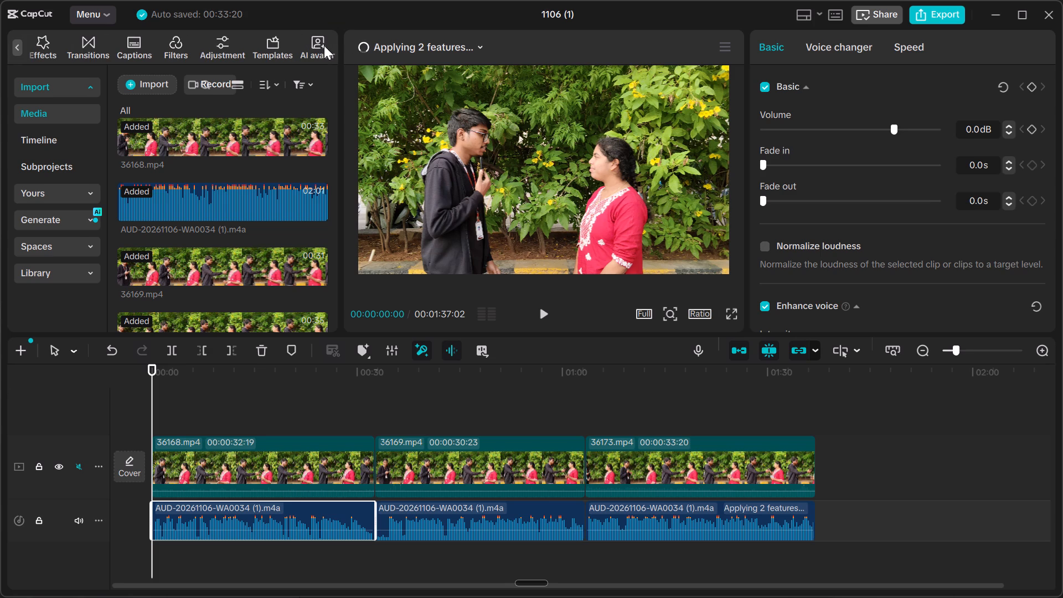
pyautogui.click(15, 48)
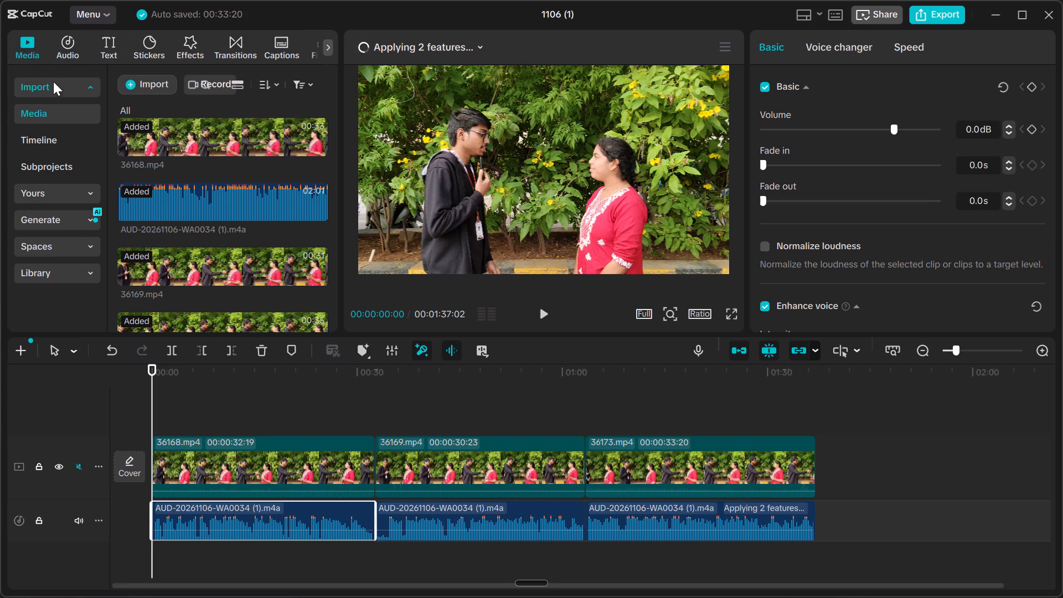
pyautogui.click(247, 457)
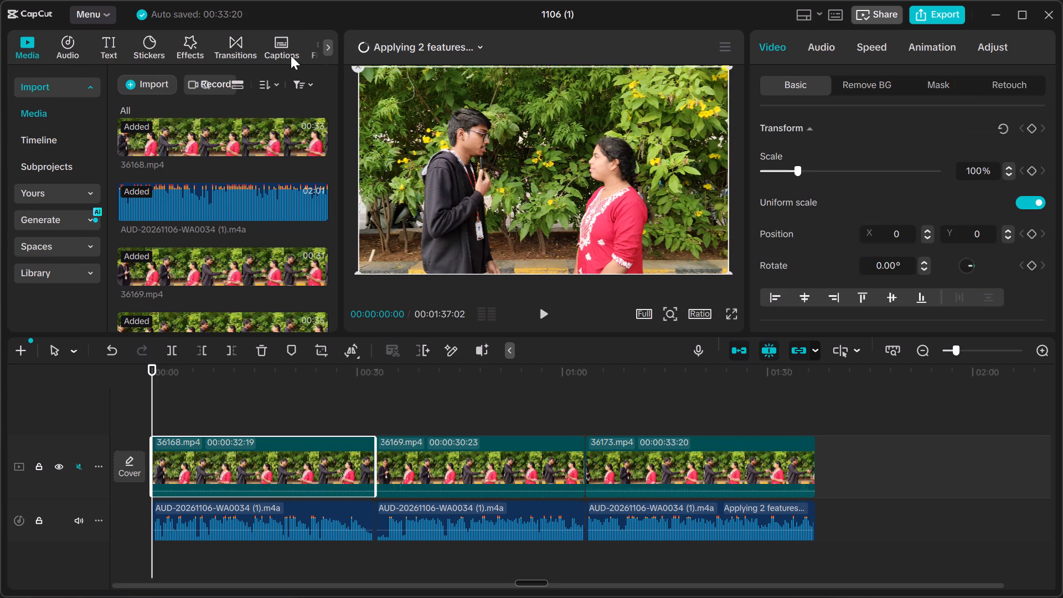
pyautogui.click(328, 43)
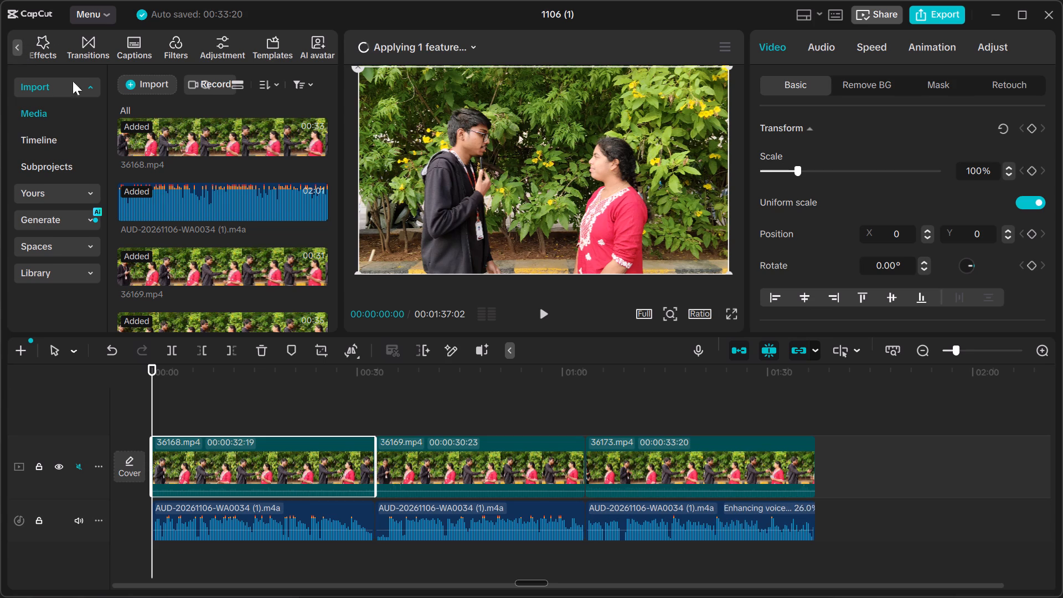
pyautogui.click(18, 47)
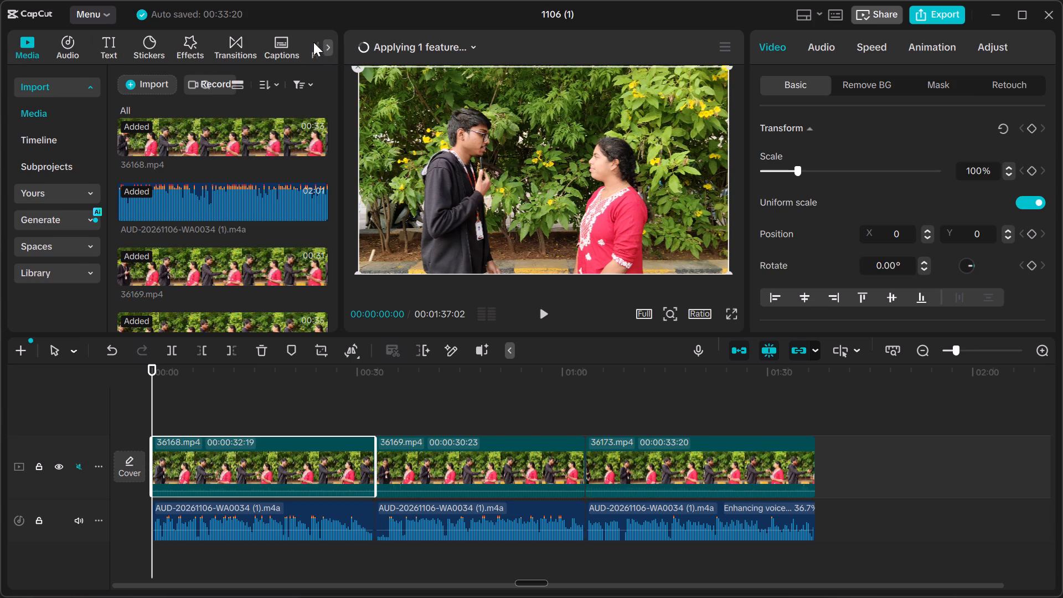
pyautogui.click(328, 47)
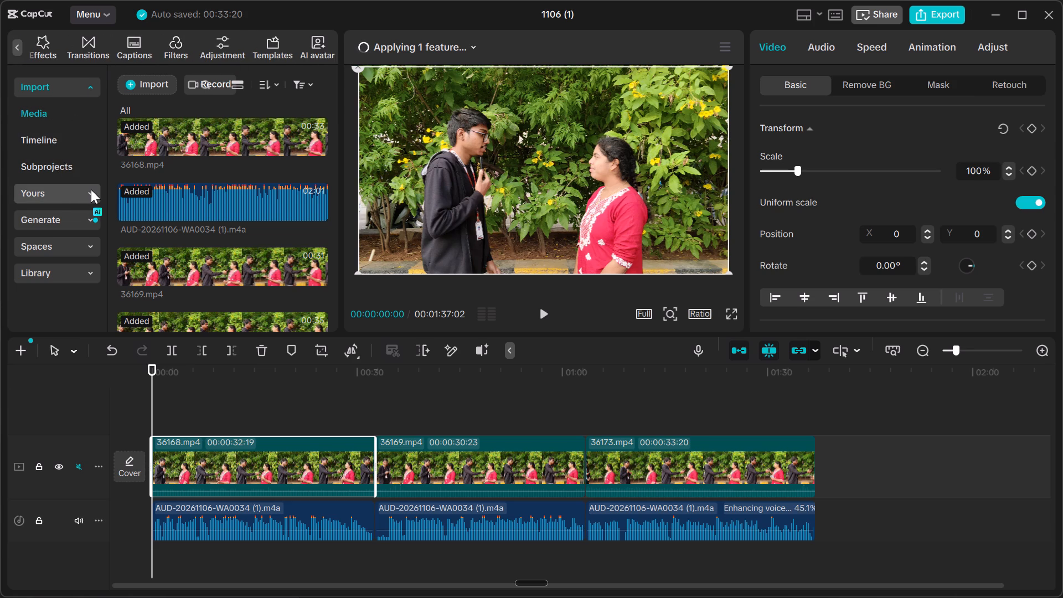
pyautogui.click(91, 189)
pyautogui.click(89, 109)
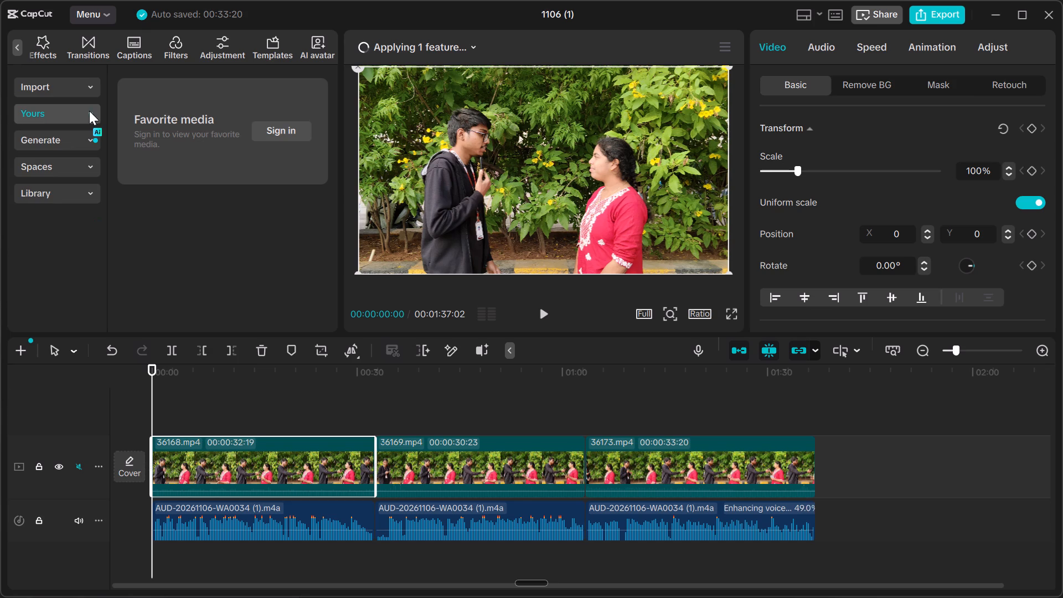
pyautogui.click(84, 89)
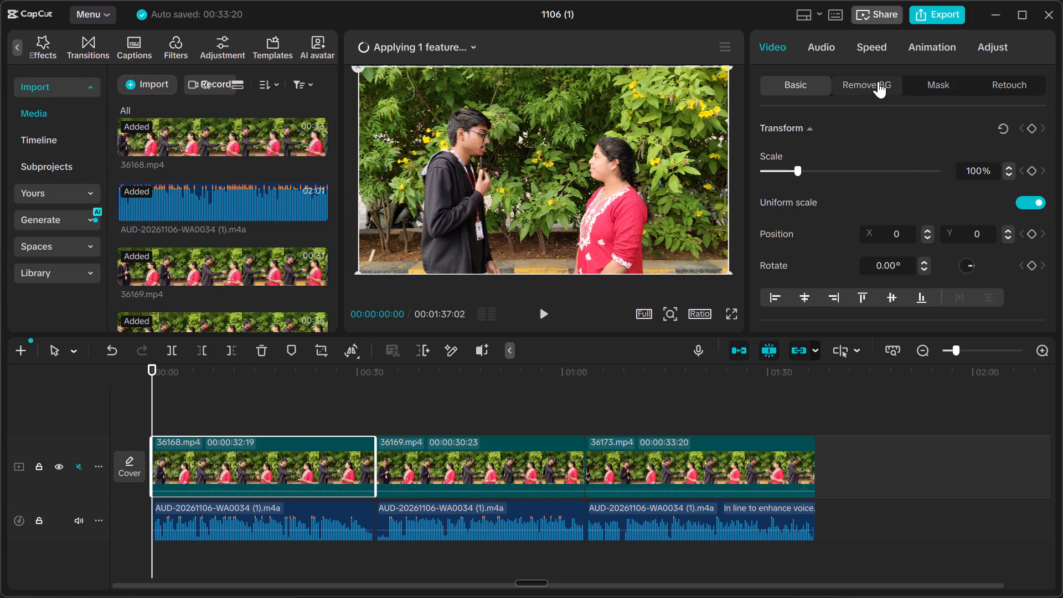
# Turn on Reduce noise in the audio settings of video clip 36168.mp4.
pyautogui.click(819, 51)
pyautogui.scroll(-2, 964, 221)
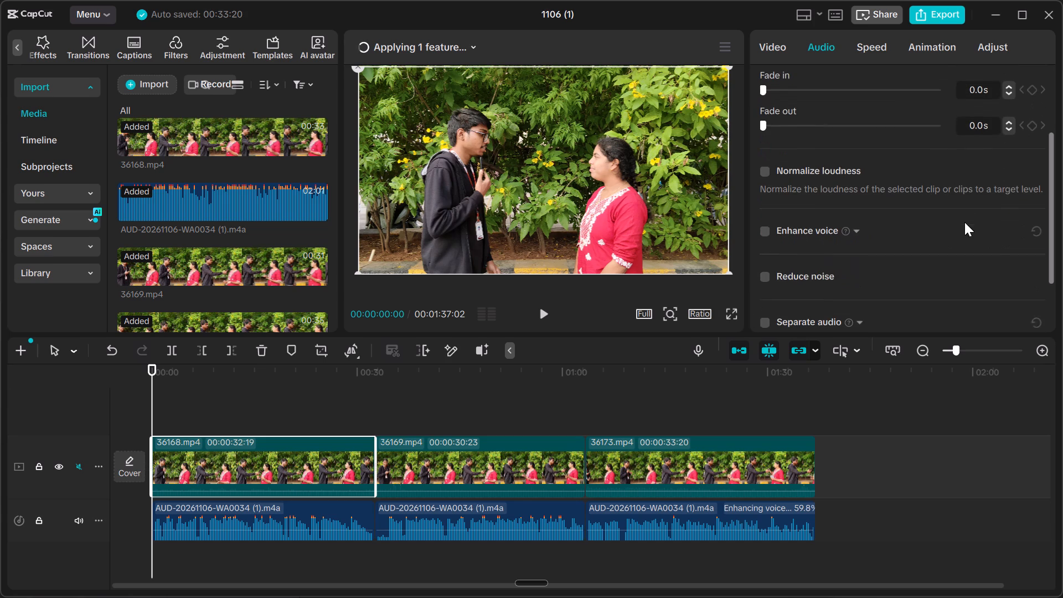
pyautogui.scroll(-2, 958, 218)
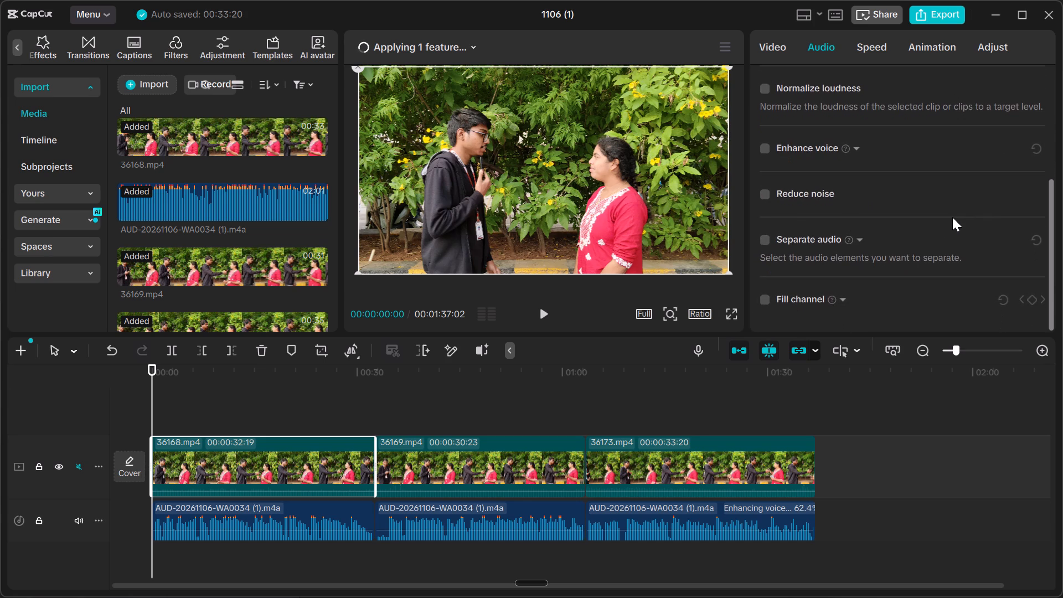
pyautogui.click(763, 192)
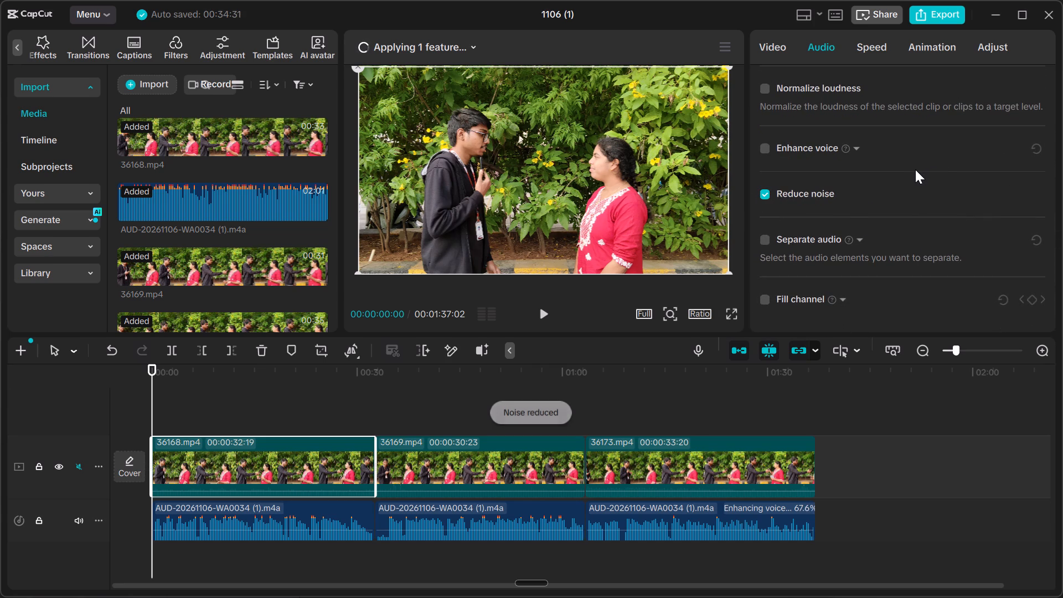
# Check the progress of Enhance voice on the third audio clip.
pyautogui.click(471, 46)
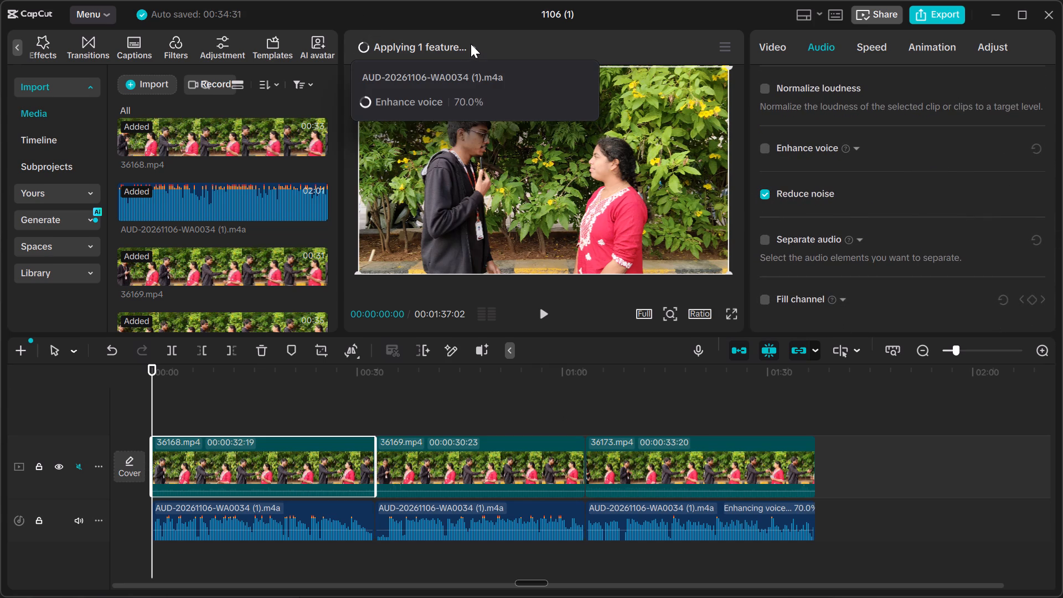
pyautogui.click(473, 41)
pyautogui.click(473, 41)
pyautogui.click(473, 41)
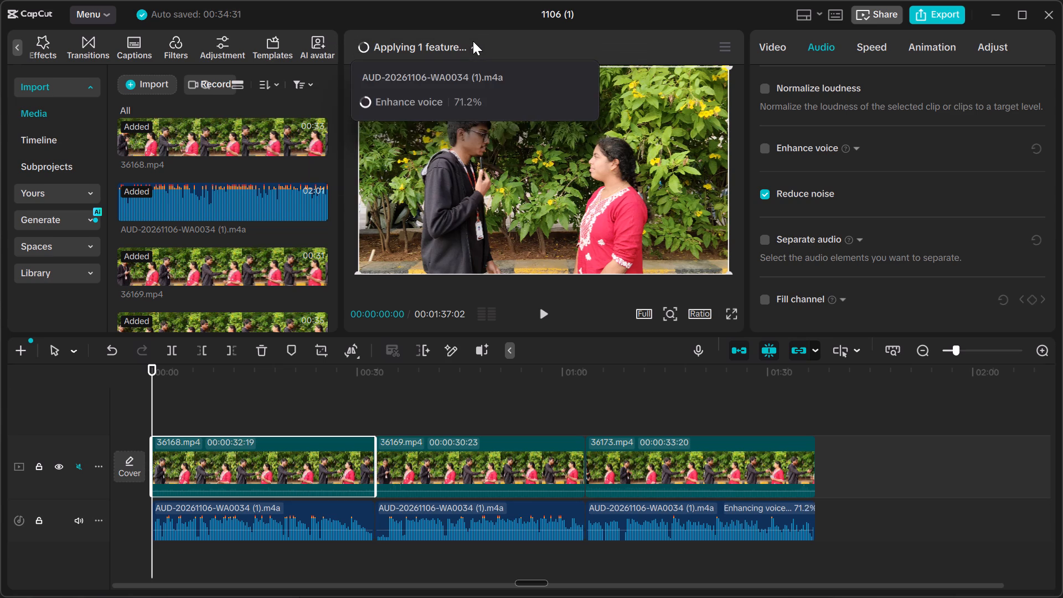
pyautogui.click(473, 41)
pyautogui.click(462, 50)
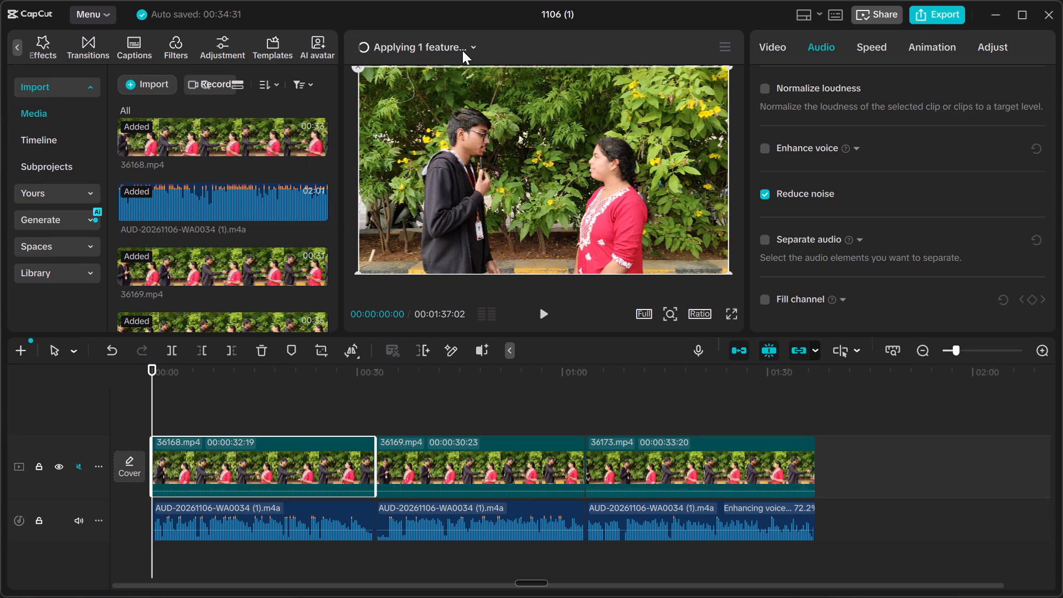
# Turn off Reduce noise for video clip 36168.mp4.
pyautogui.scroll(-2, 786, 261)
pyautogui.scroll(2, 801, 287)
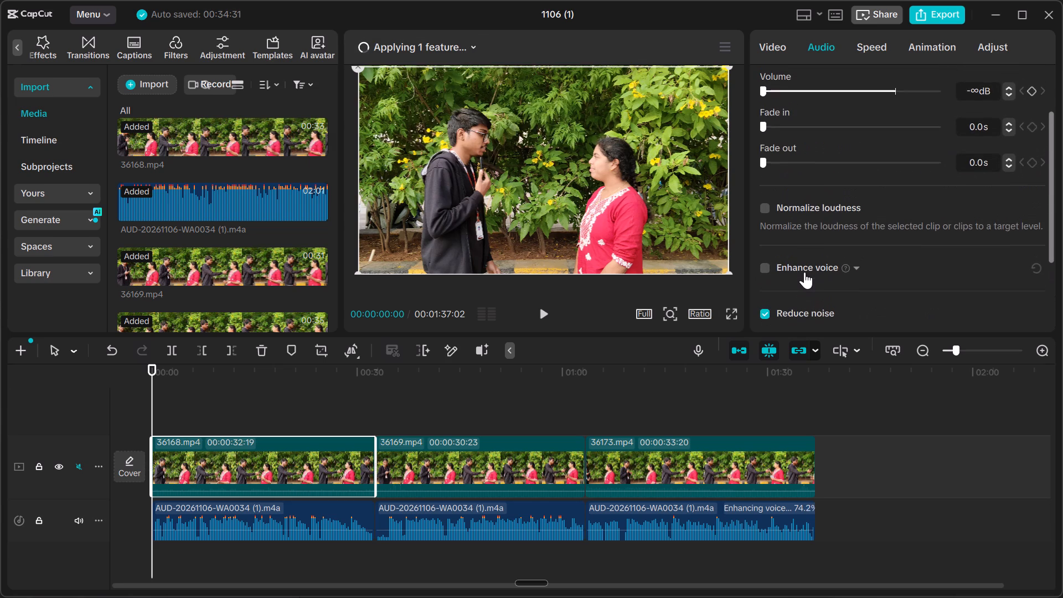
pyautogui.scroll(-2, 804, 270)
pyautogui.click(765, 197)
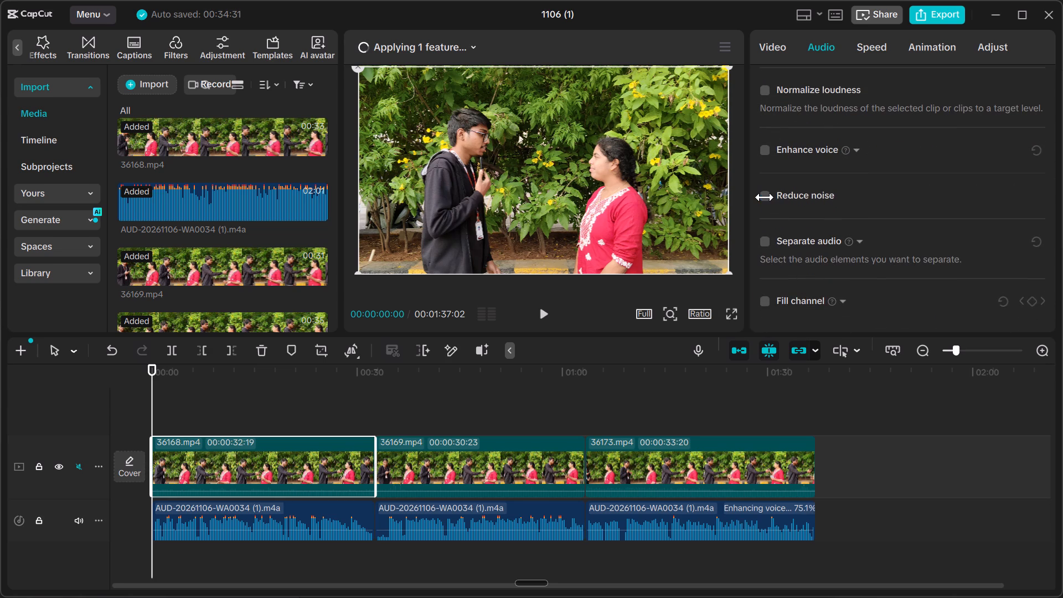
# Select the first audio clip to view its voice settings.
pyautogui.click(290, 515)
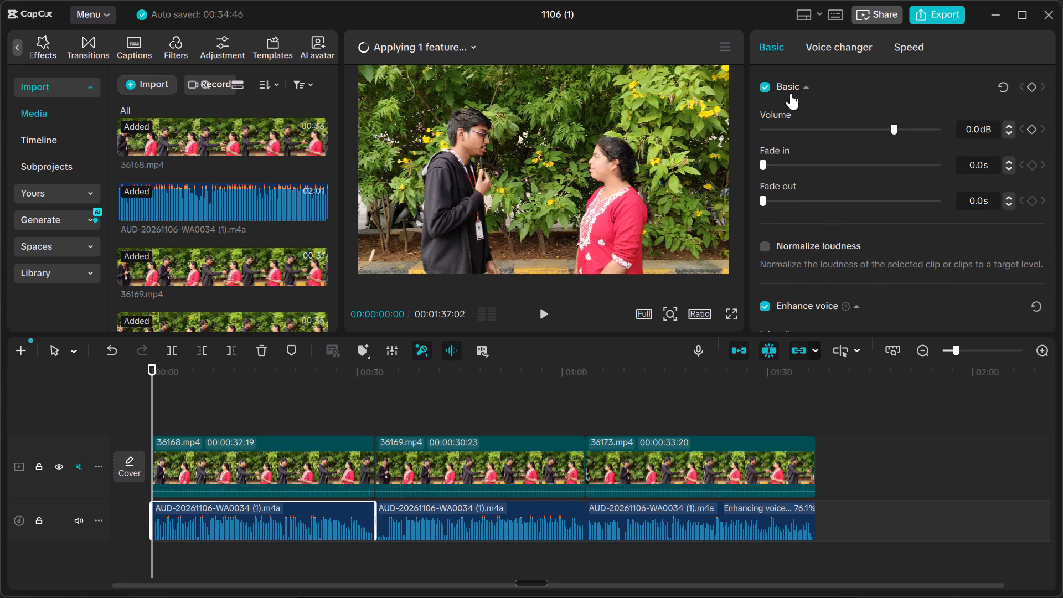
# Examine the basic picture adjustment settings available for video clip 36168.mp4, from Auto adjust down to the effects.
pyautogui.click(293, 457)
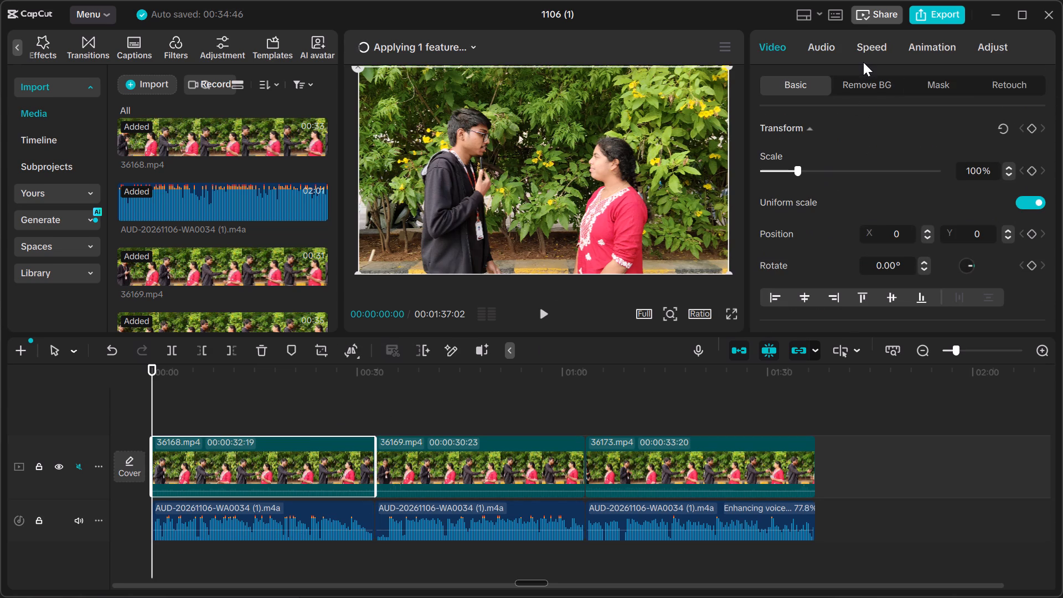
pyautogui.click(997, 47)
pyautogui.scroll(-6, 906, 168)
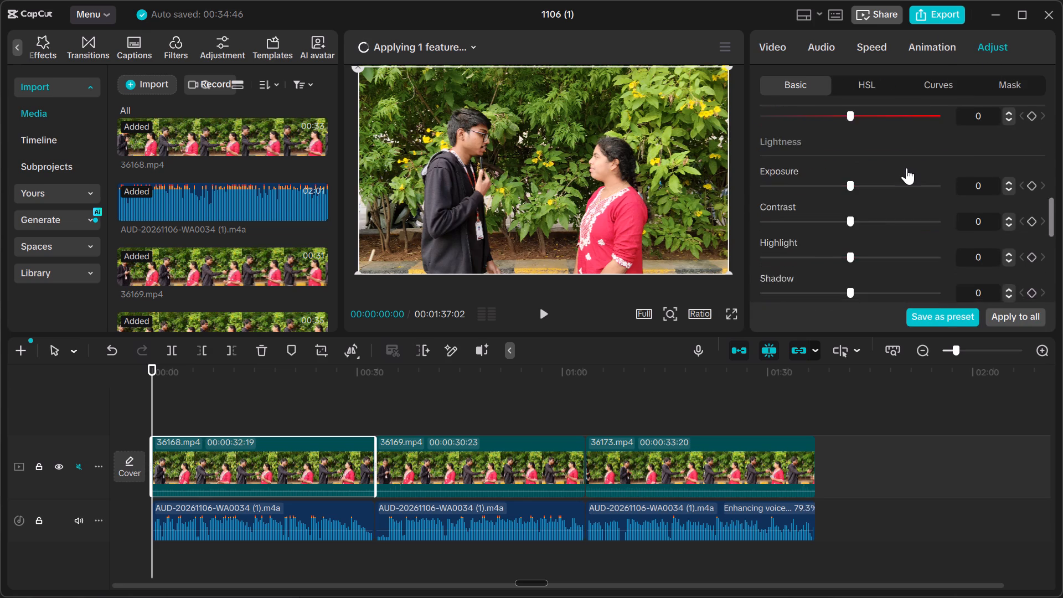
pyautogui.scroll(-12, 906, 168)
pyautogui.scroll(3, 911, 184)
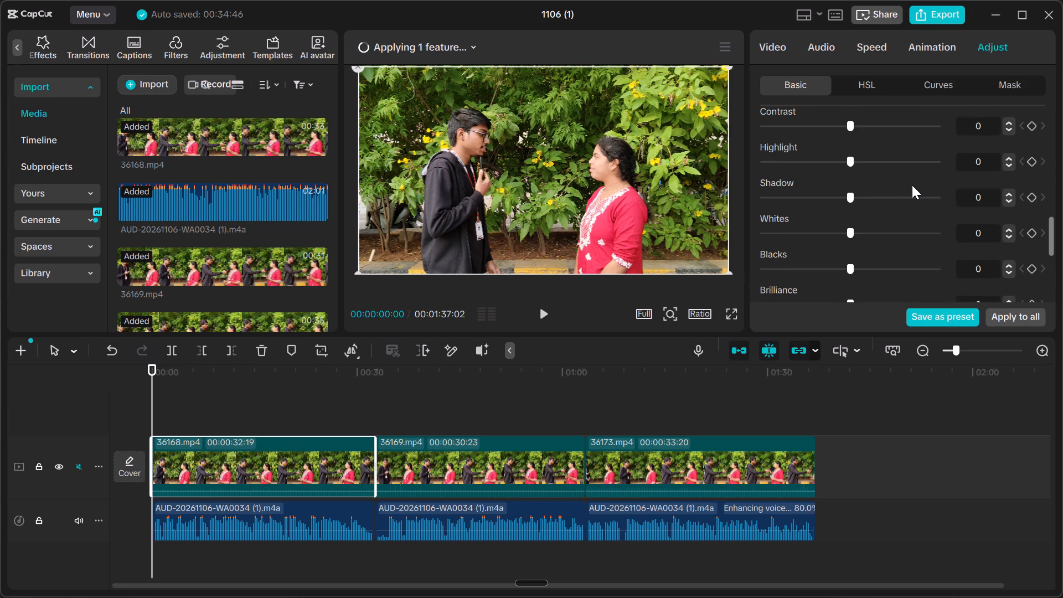
pyautogui.scroll(1, 912, 185)
pyautogui.scroll(-1, 912, 185)
pyautogui.scroll(1, 912, 185)
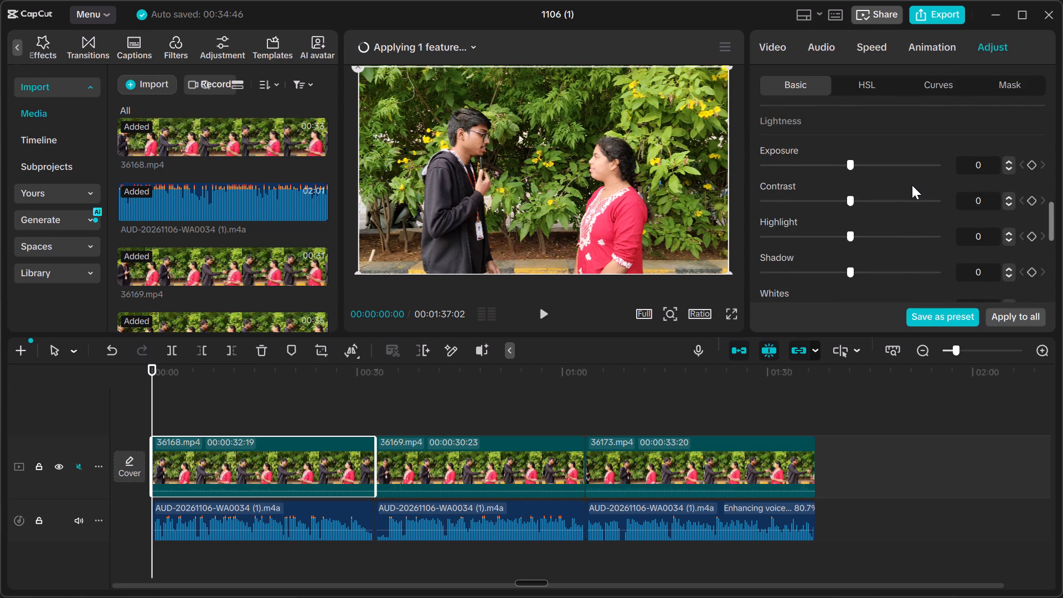
pyautogui.scroll(5, 912, 185)
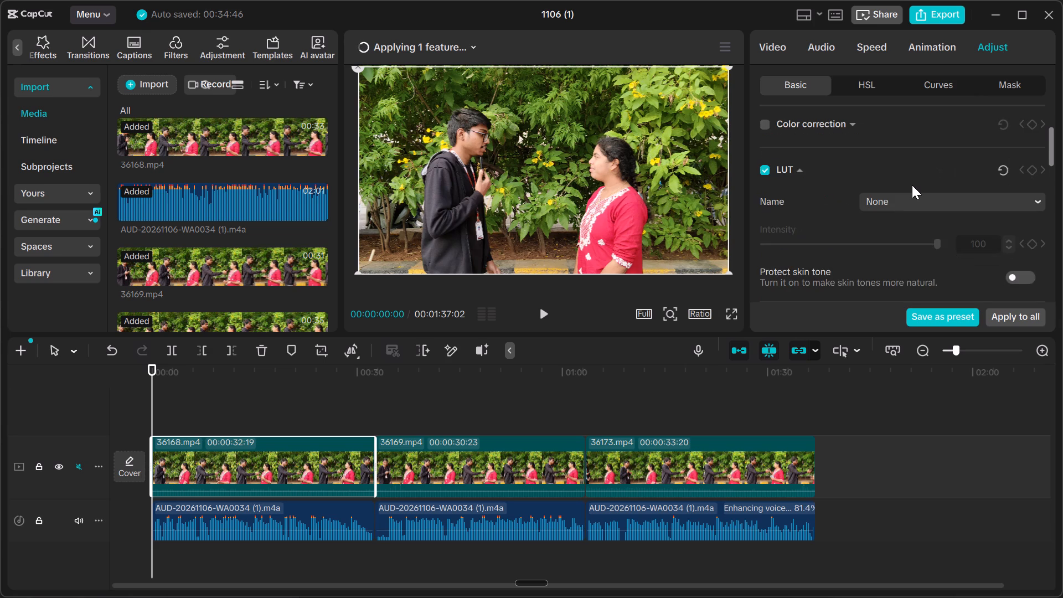
pyautogui.scroll(-2, 912, 185)
pyautogui.scroll(8, 912, 185)
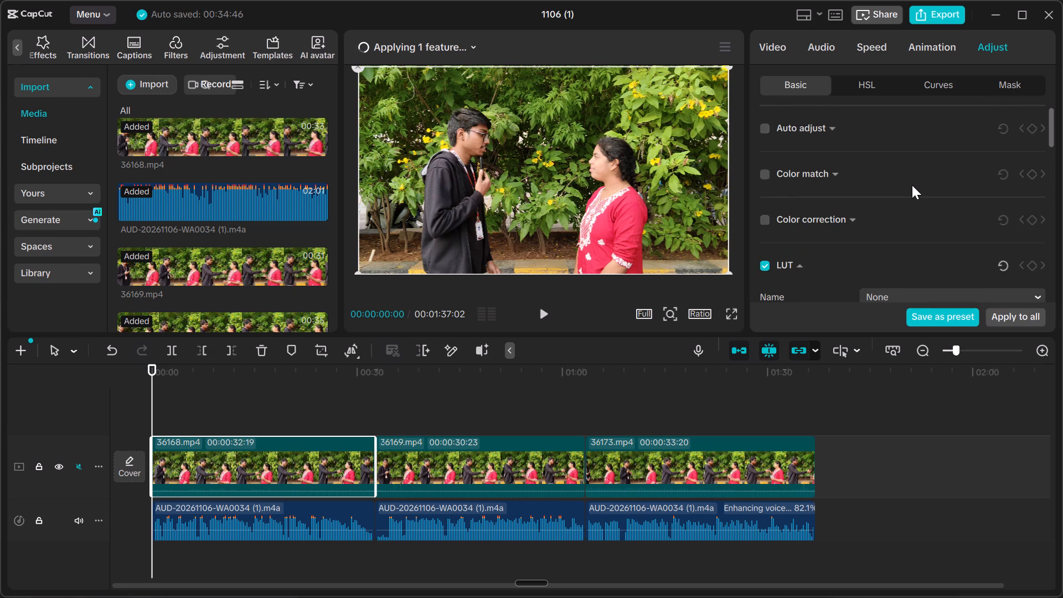
pyautogui.scroll(-12, 912, 185)
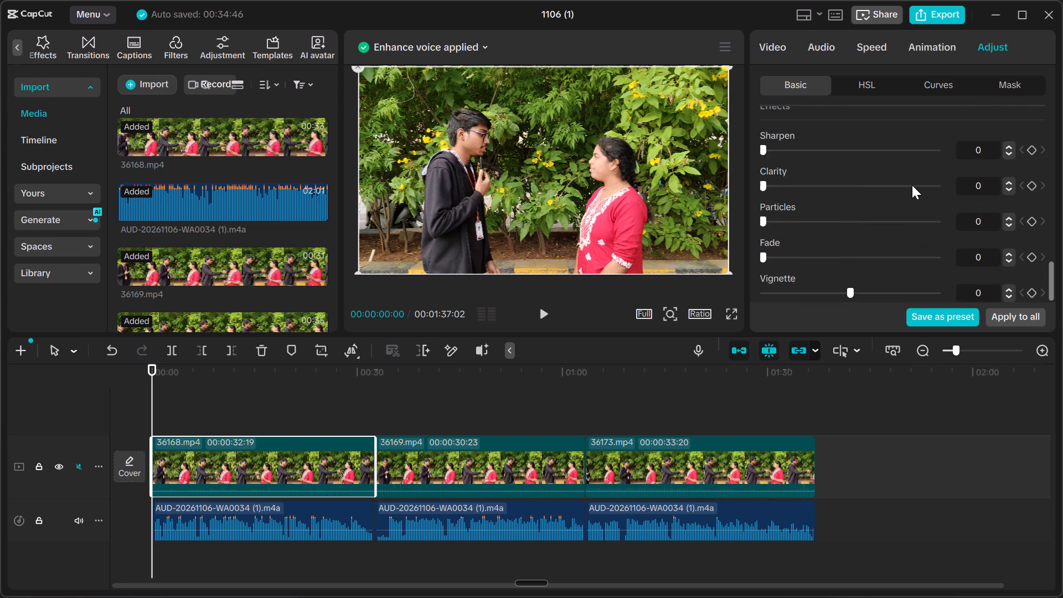
pyautogui.scroll(16, 912, 185)
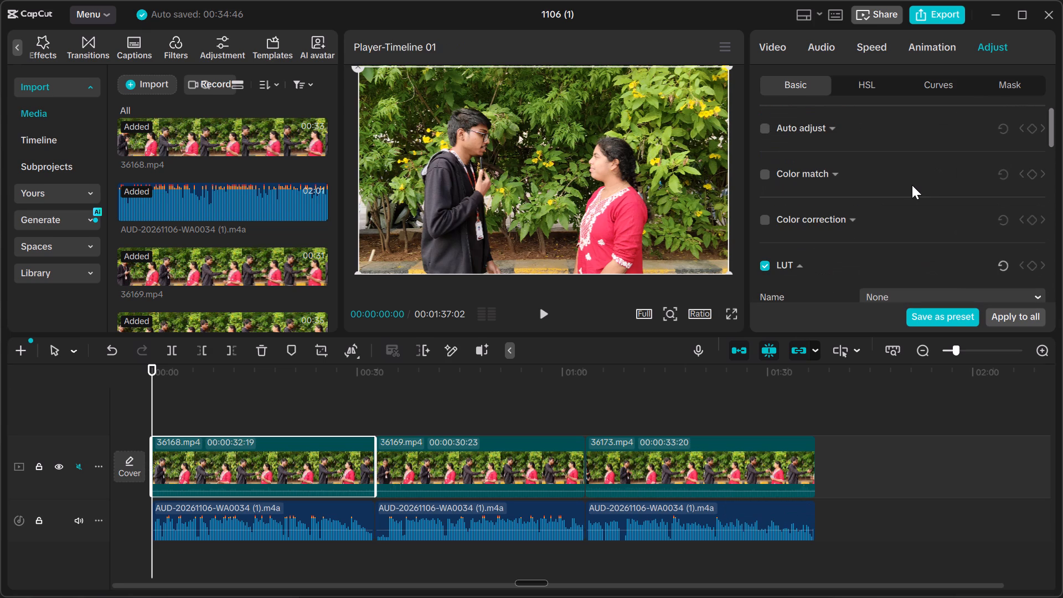
# Turn on Auto adjust for video clip 36168.mp4.
pyautogui.scroll(-2, 874, 164)
pyautogui.scroll(3, 874, 177)
pyautogui.click(827, 131)
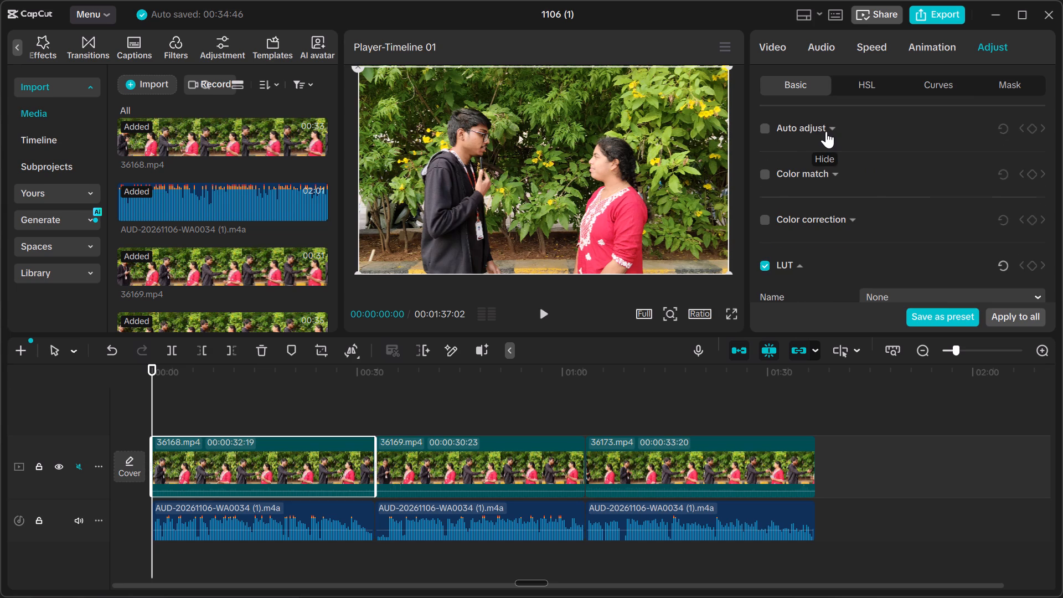
pyautogui.click(825, 131)
pyautogui.click(768, 130)
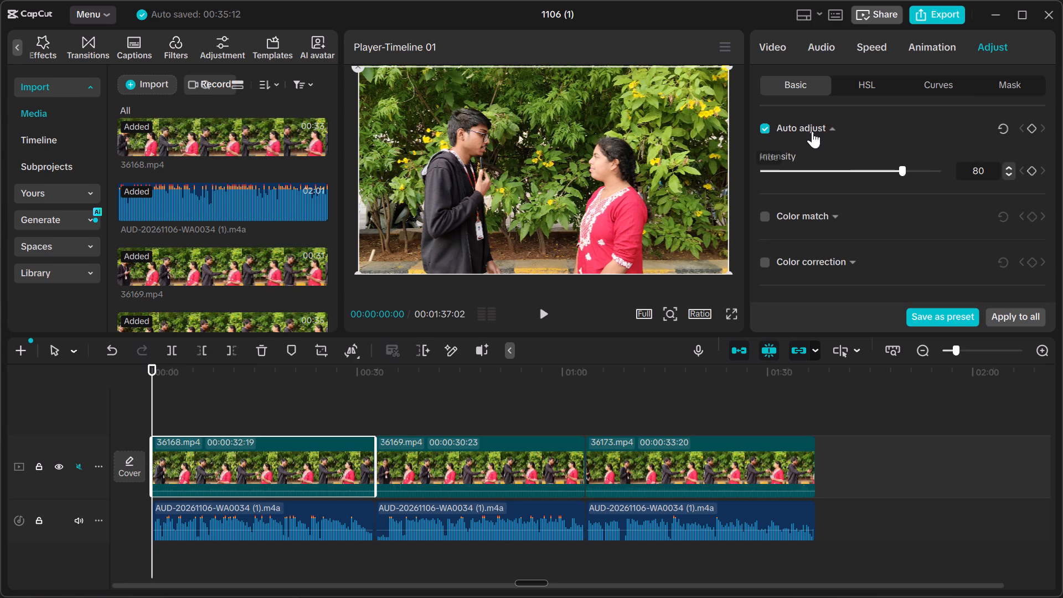
# Turn on Color match for video clip 36168.mp4.
pyautogui.click(766, 213)
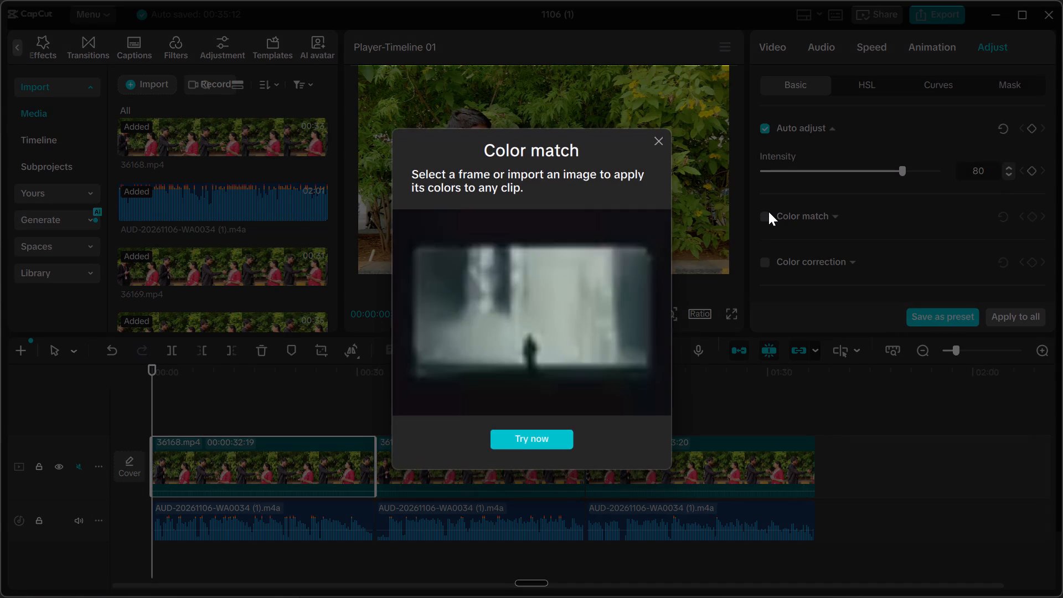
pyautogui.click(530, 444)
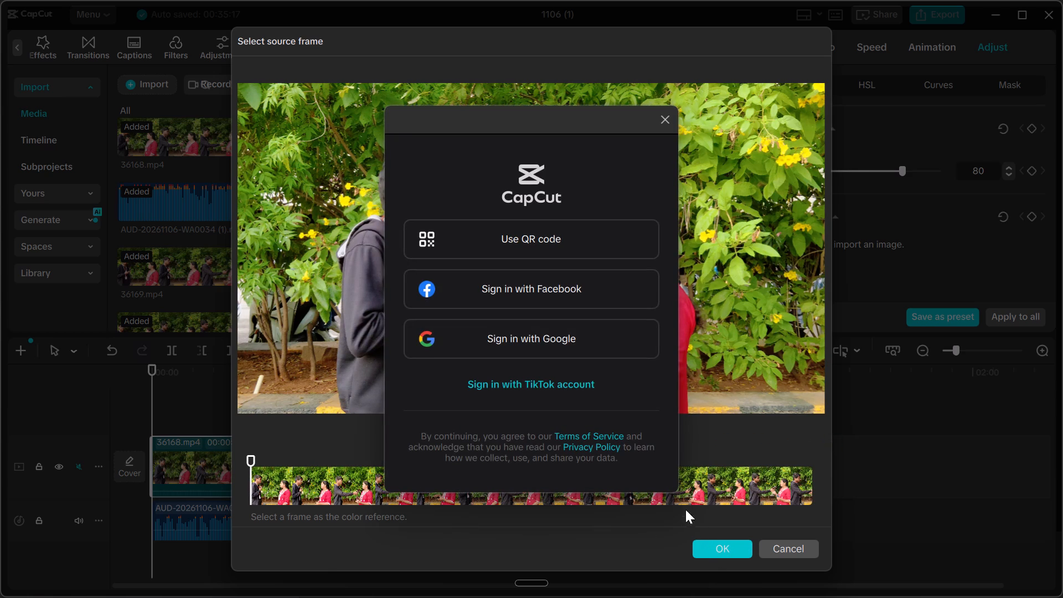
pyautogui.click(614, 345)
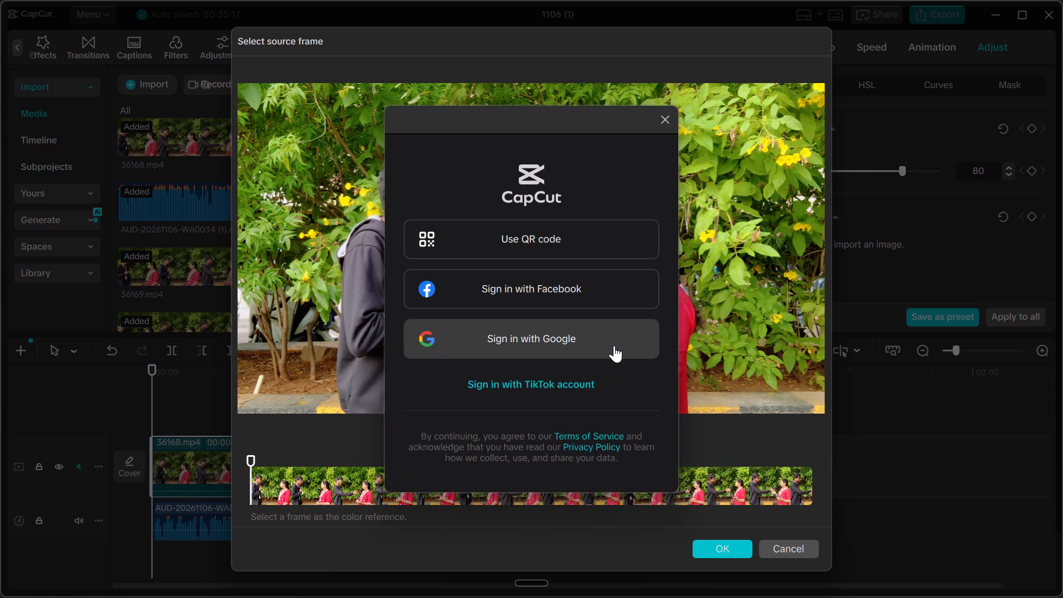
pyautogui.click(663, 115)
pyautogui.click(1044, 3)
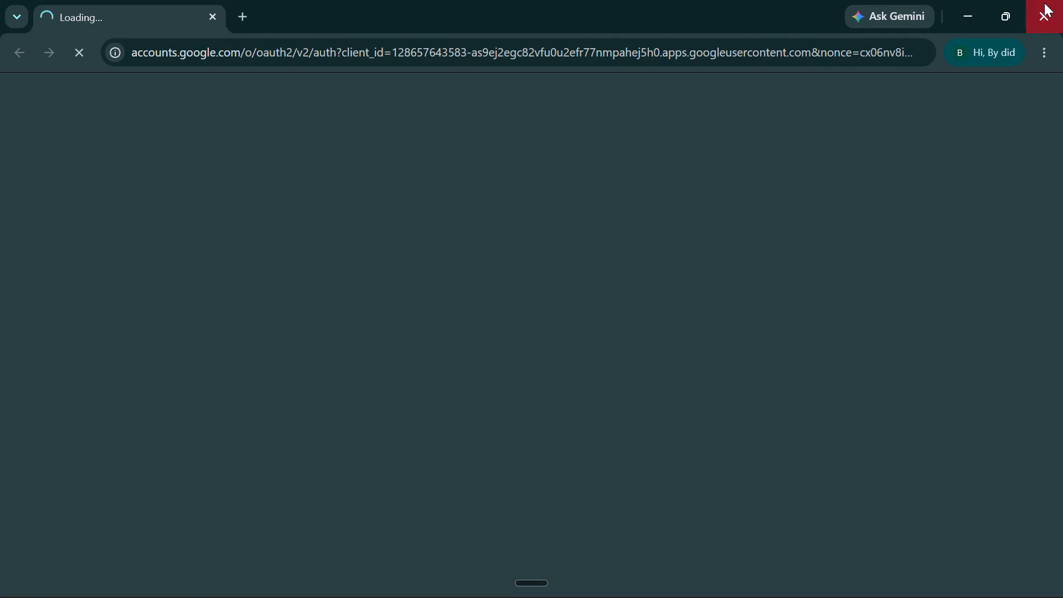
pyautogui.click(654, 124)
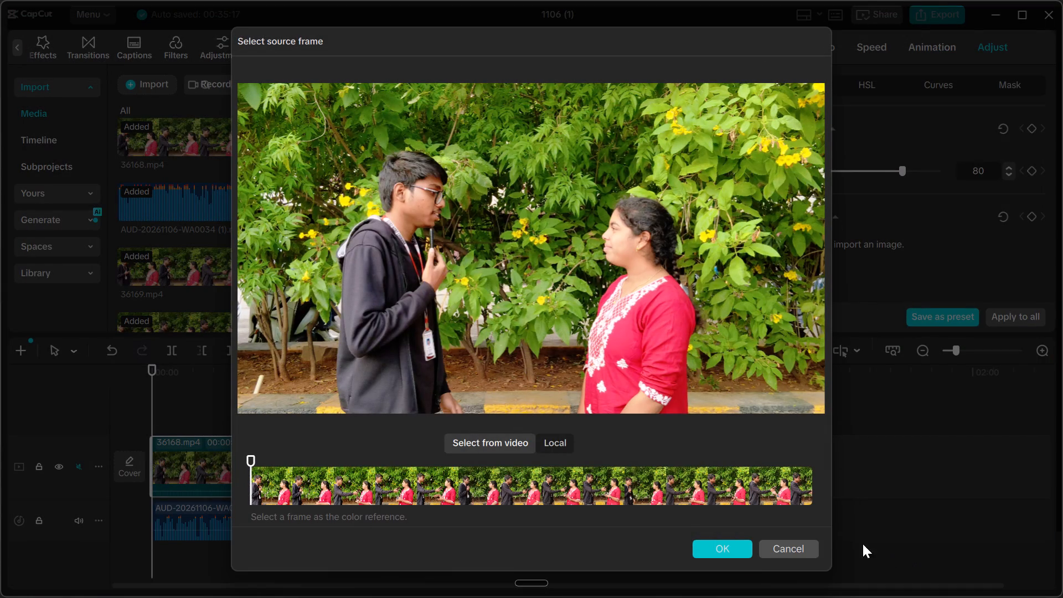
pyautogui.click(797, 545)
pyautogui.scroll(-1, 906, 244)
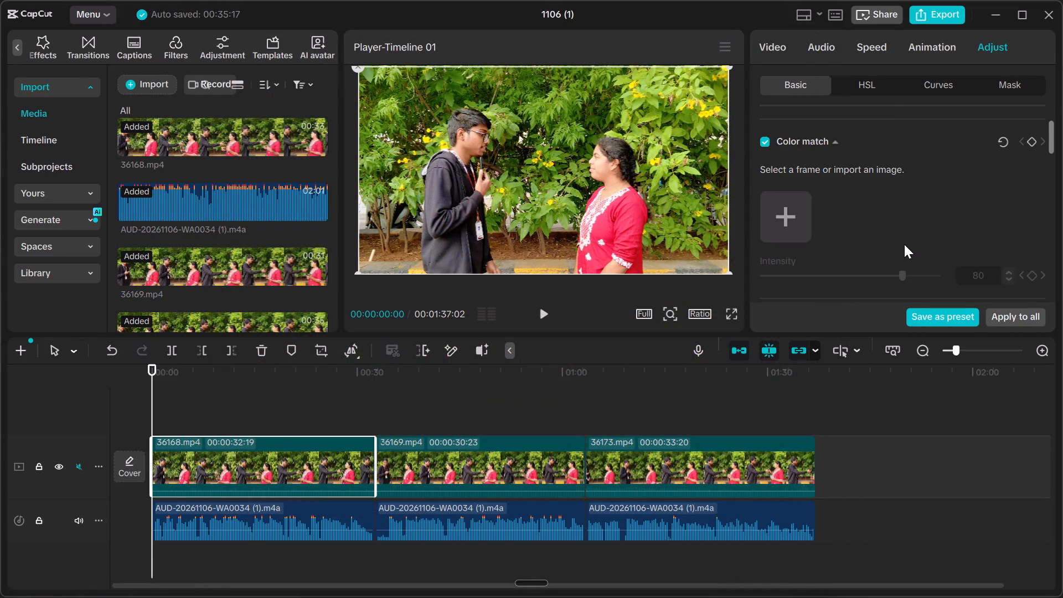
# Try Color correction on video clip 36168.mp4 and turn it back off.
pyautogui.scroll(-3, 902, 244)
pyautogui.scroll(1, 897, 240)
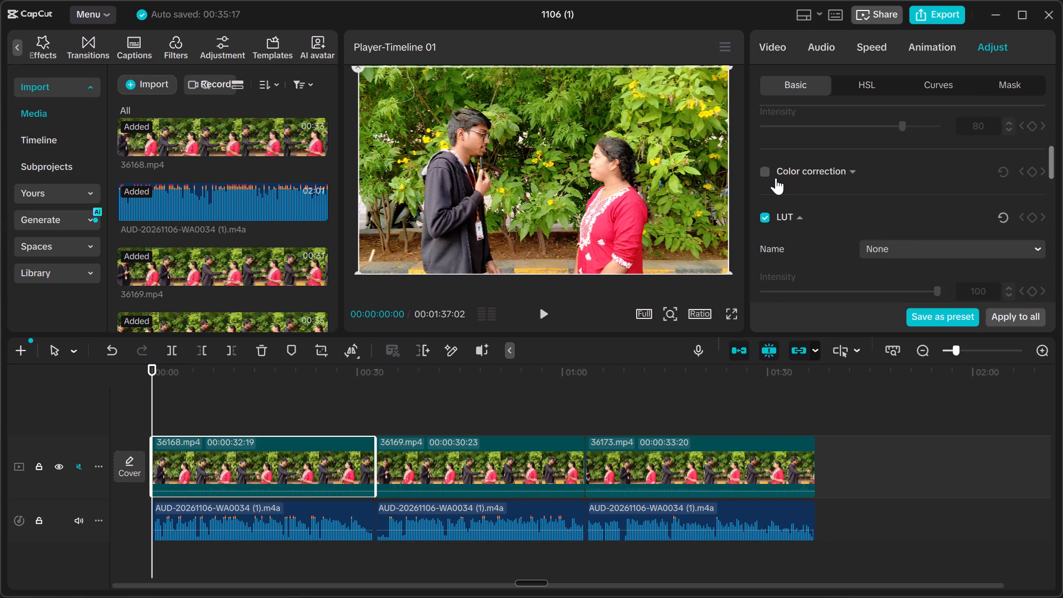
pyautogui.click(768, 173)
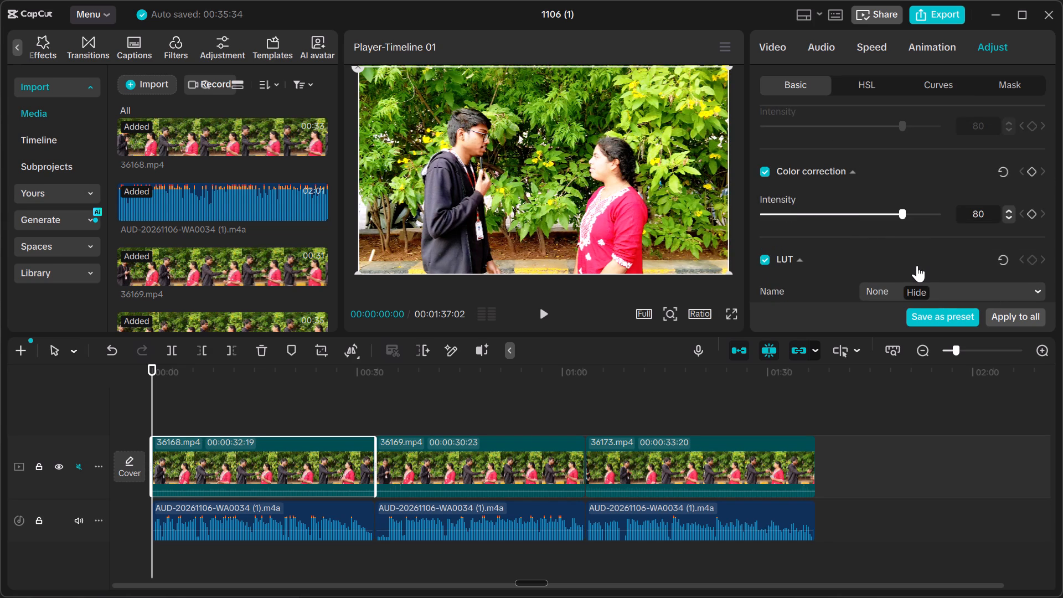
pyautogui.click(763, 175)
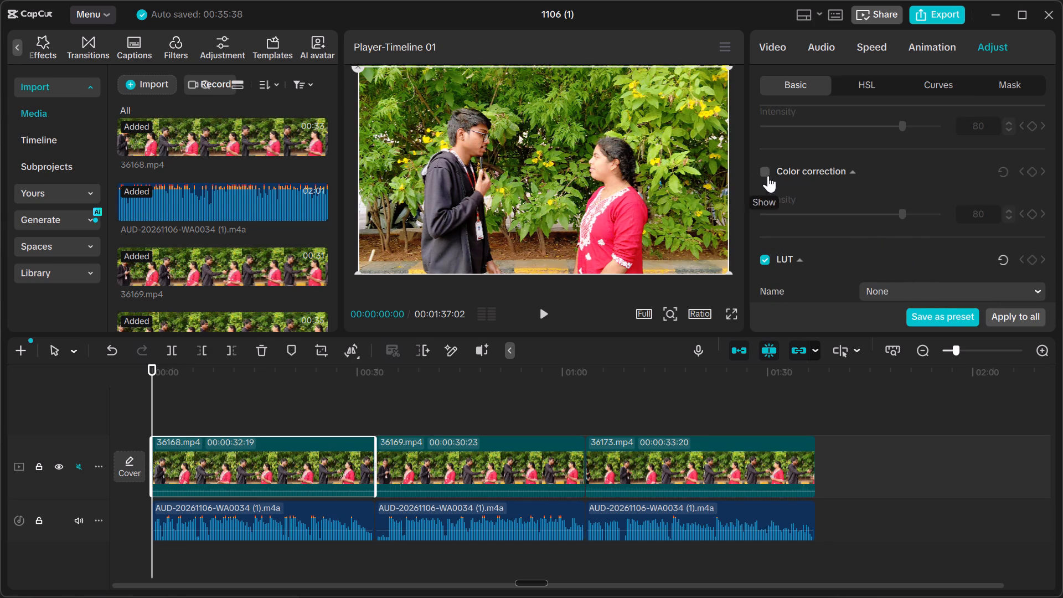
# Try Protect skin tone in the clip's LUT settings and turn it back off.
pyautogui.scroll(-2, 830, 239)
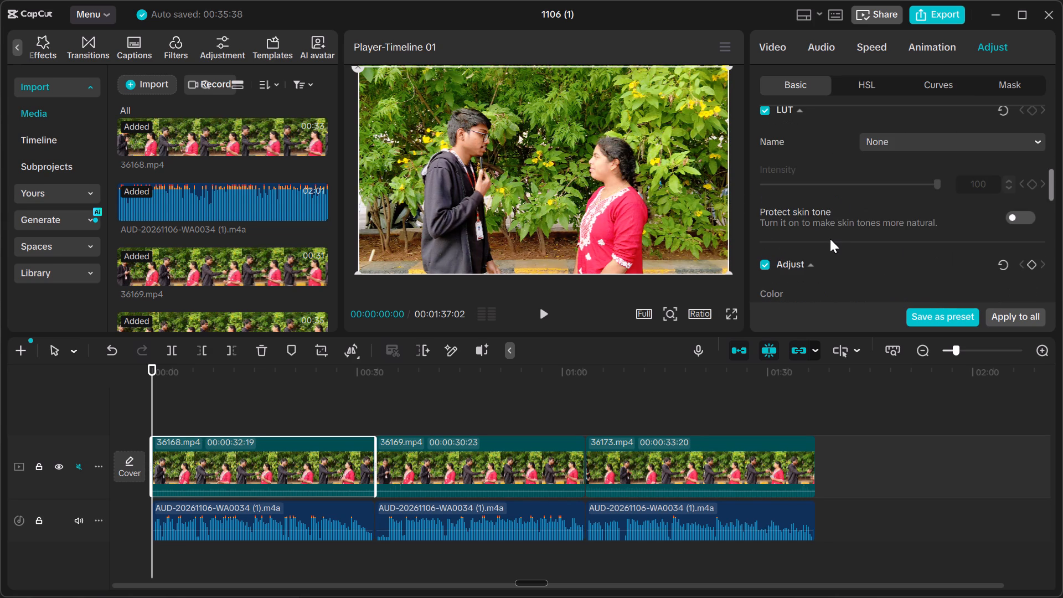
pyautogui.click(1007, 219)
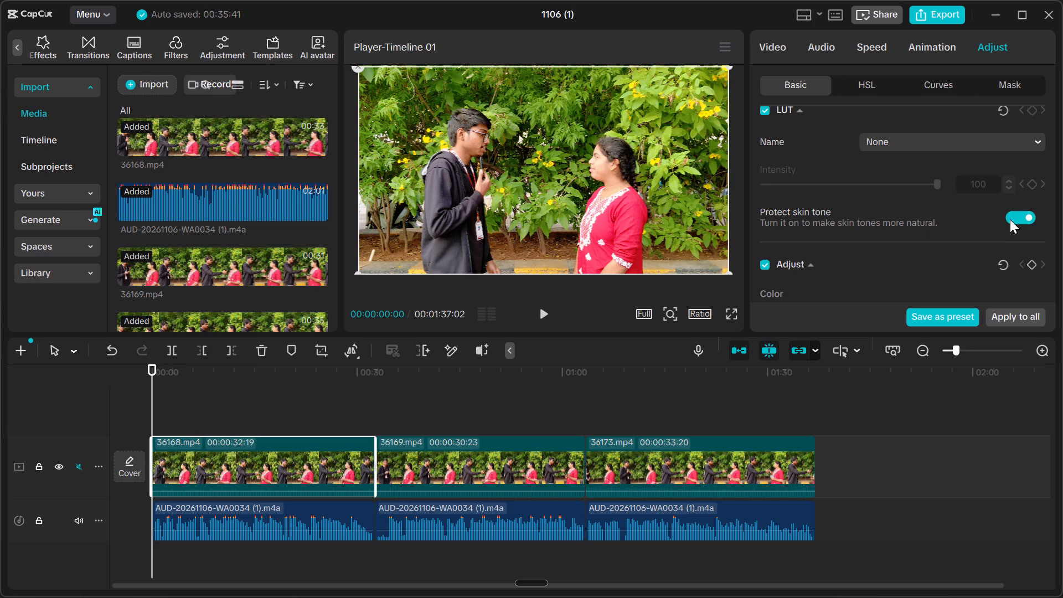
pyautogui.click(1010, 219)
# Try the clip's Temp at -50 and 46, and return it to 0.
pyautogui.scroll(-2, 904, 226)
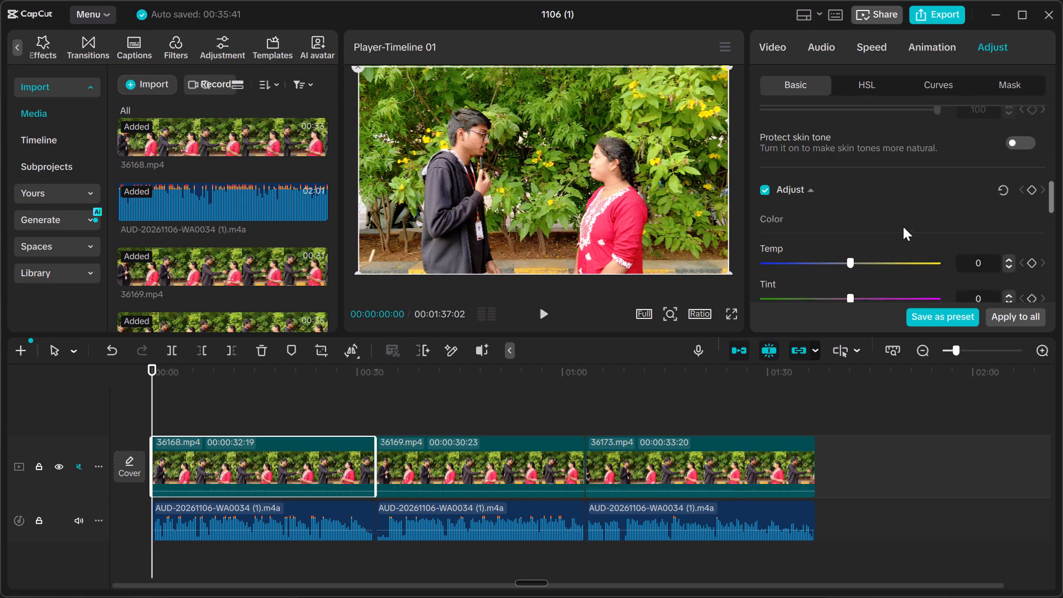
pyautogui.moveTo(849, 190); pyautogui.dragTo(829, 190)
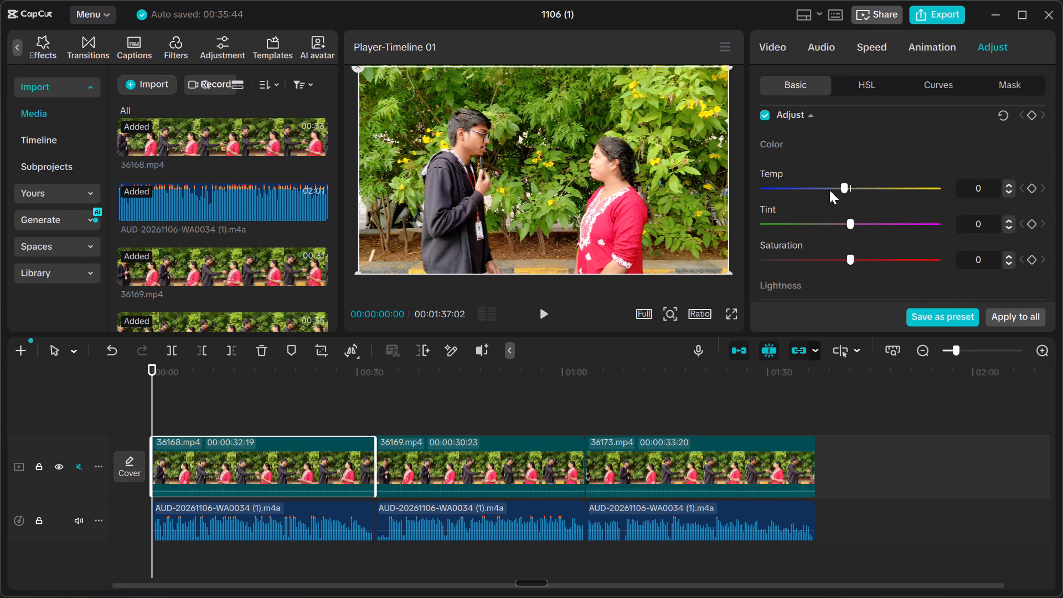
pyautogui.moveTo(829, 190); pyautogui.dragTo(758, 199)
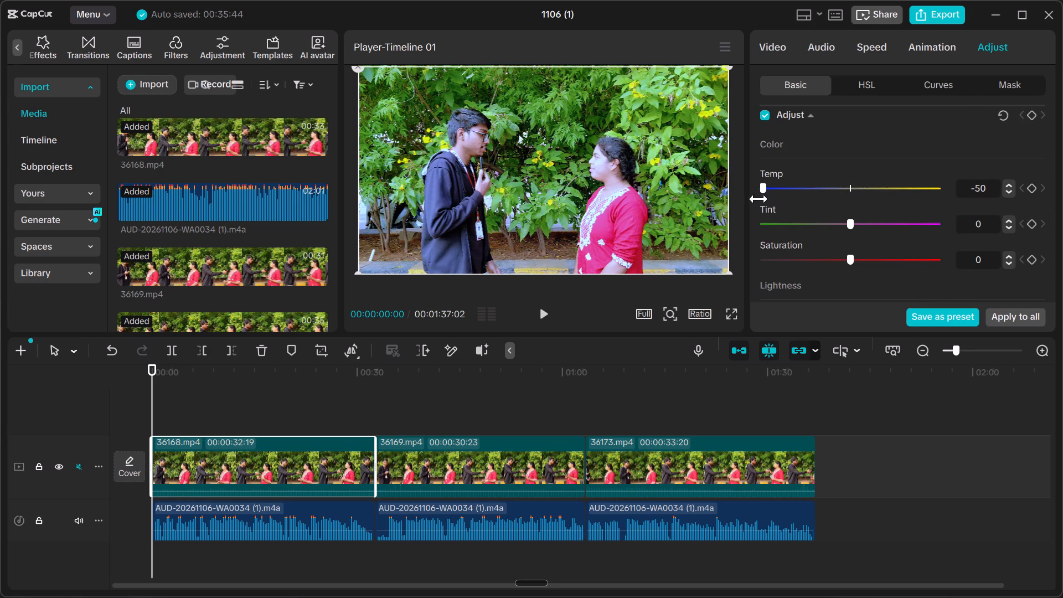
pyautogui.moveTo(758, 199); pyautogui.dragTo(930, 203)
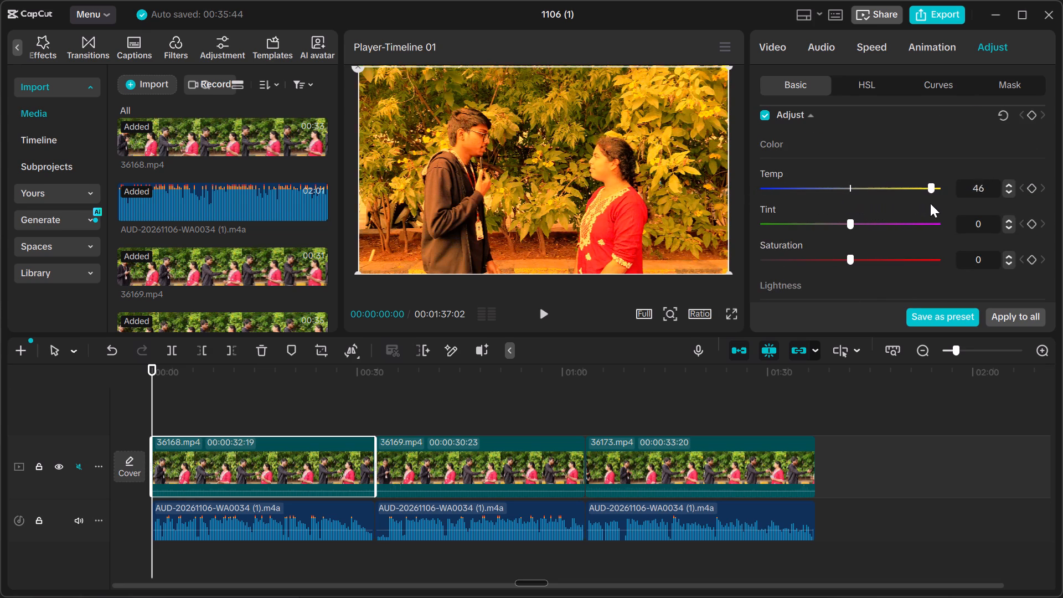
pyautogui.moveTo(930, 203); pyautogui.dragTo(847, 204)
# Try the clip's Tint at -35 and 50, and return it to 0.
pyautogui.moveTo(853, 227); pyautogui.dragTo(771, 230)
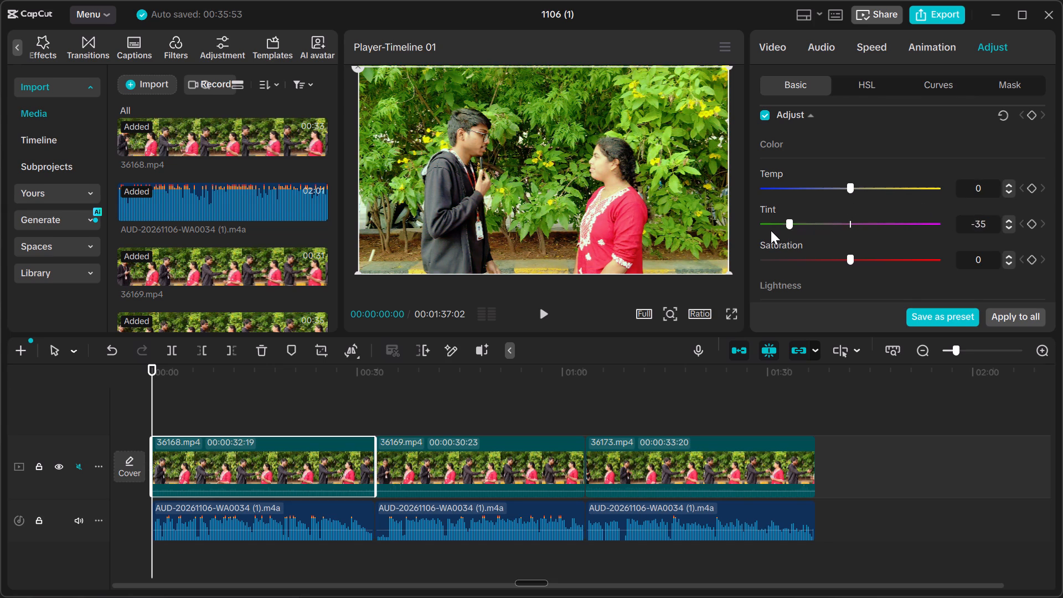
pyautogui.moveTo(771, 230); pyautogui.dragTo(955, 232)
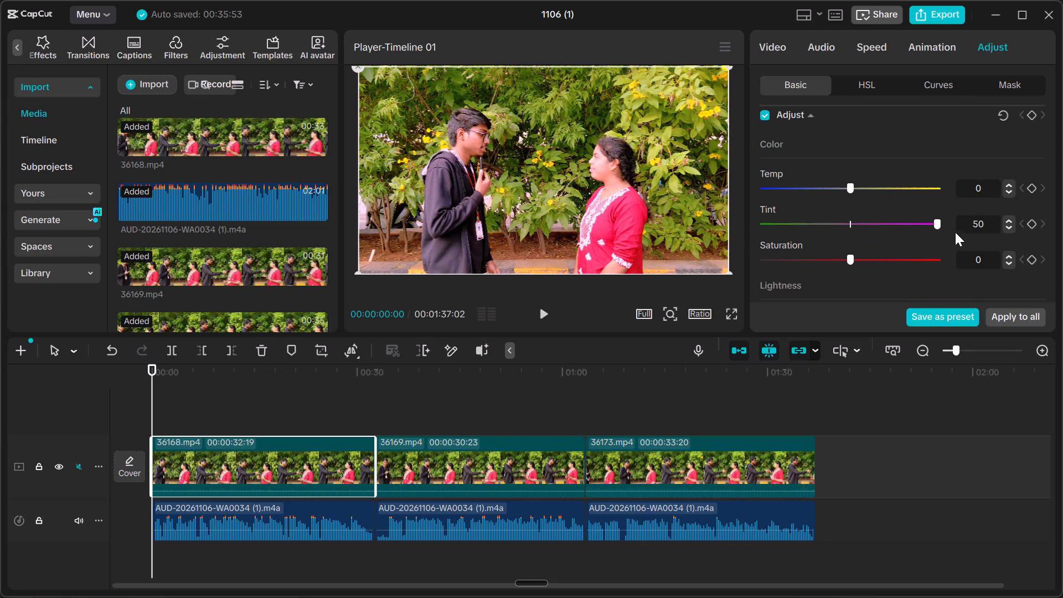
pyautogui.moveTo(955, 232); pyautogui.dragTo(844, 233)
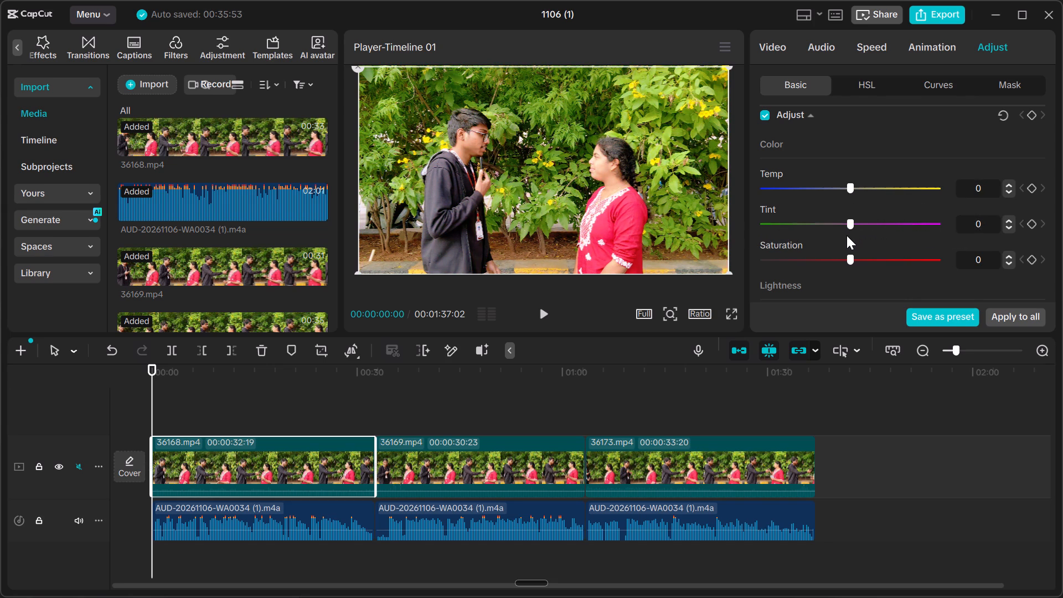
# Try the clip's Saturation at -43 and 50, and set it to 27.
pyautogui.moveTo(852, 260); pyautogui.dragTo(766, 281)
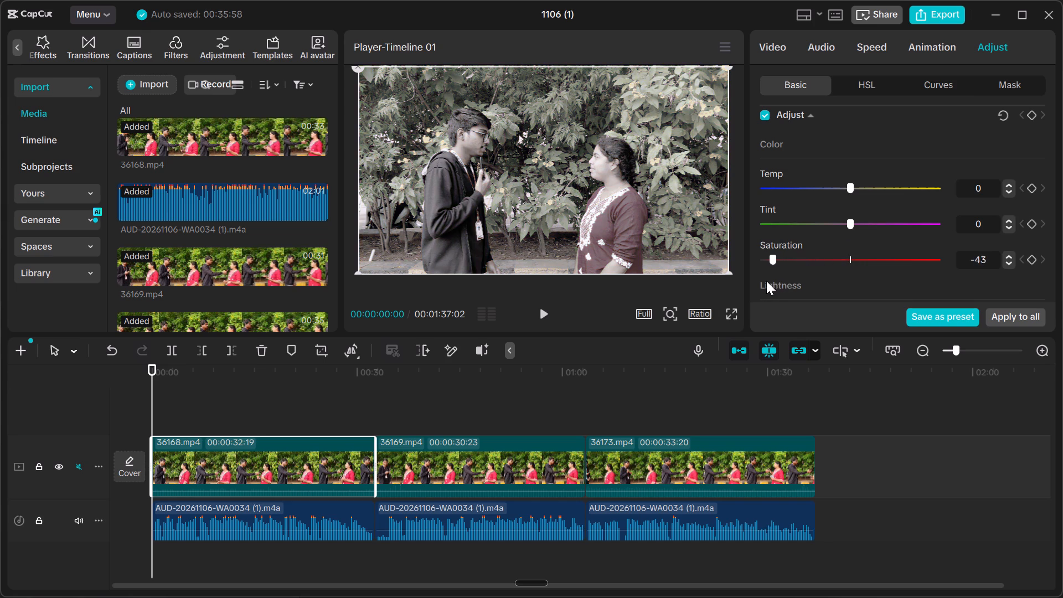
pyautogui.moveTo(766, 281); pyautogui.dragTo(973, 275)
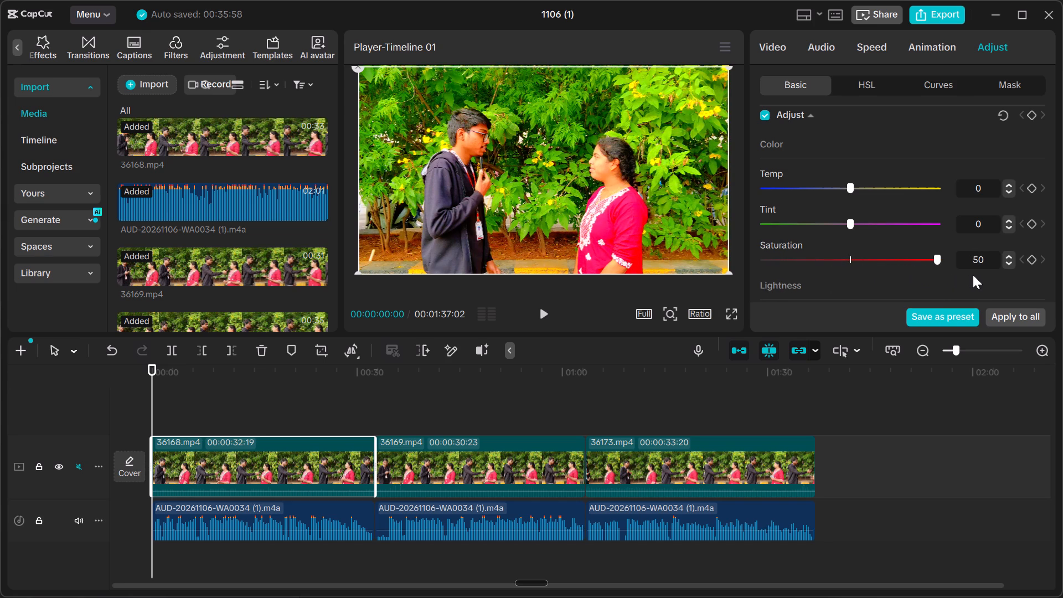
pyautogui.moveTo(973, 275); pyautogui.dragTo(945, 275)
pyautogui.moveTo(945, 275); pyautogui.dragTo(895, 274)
# Lower the Exposure of video clip 36168.mp4 to -14.
pyautogui.scroll(-1, 849, 266)
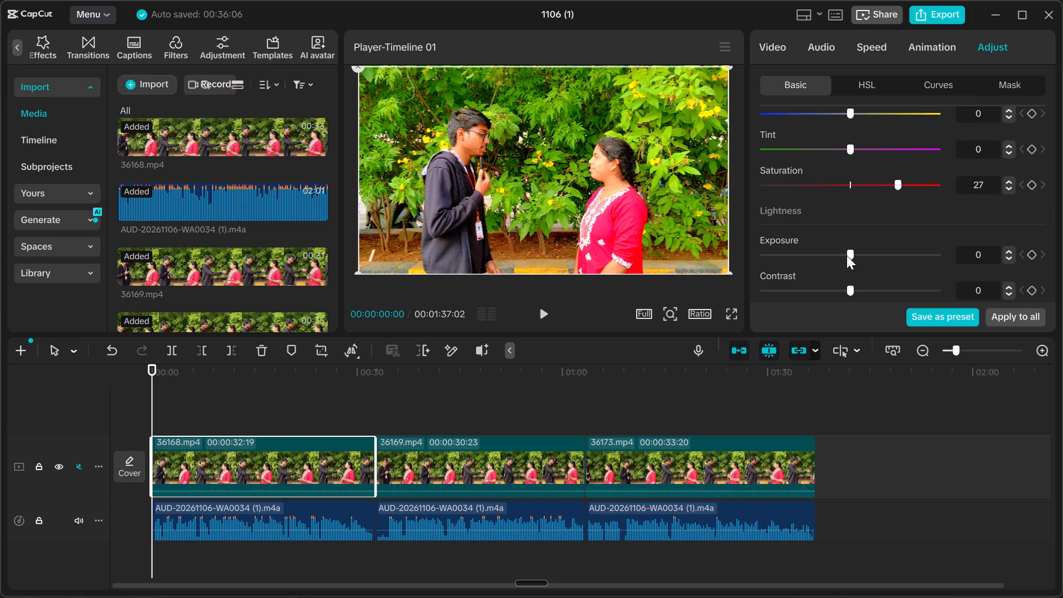
pyautogui.moveTo(848, 254); pyautogui.dragTo(827, 258)
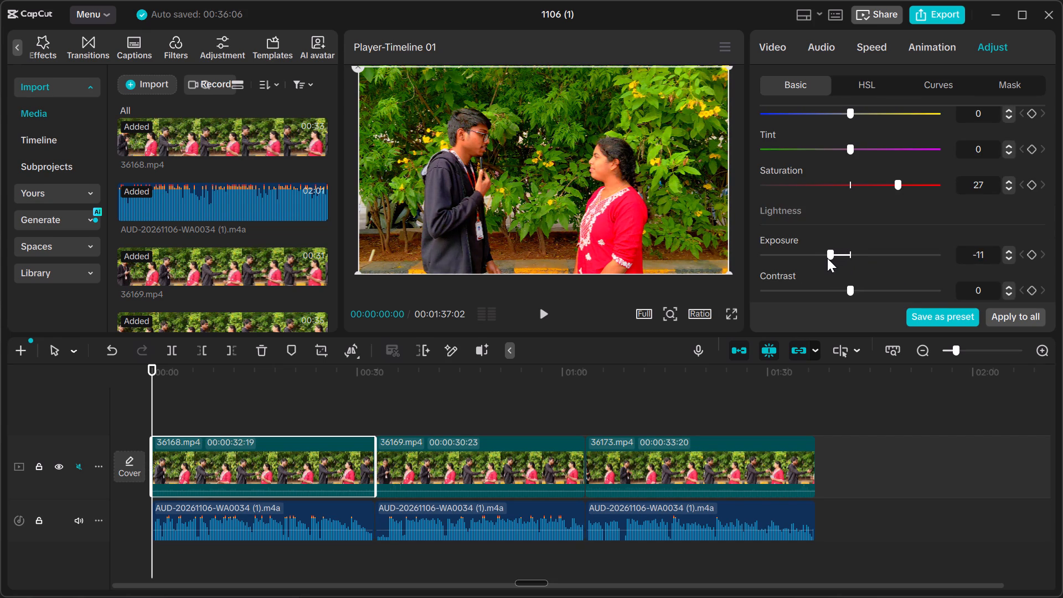
pyautogui.moveTo(827, 258); pyautogui.dragTo(801, 264)
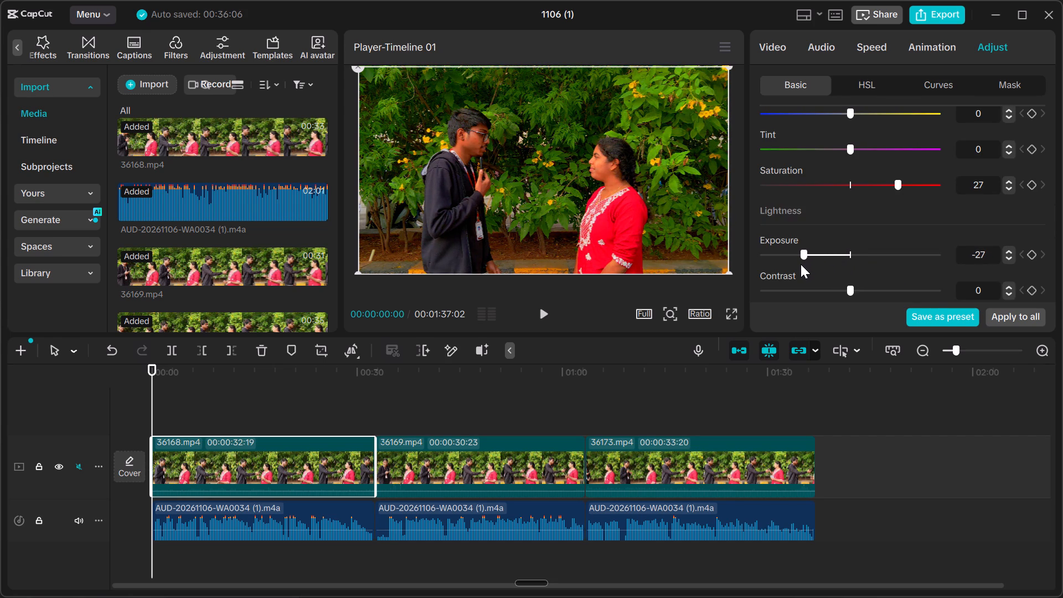
pyautogui.moveTo(801, 264); pyautogui.dragTo(813, 264)
pyautogui.moveTo(813, 264); pyautogui.dragTo(822, 264)
# Set the Saturation of video clip 36168.mp4 to 40.
pyautogui.moveTo(897, 185); pyautogui.dragTo(905, 185)
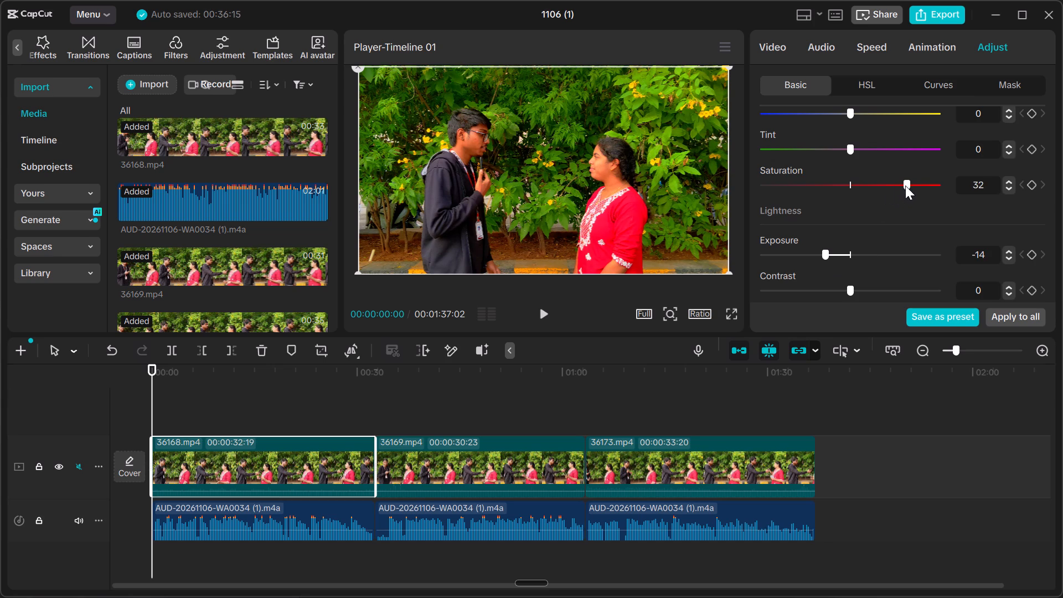
pyautogui.moveTo(905, 185); pyautogui.dragTo(919, 192)
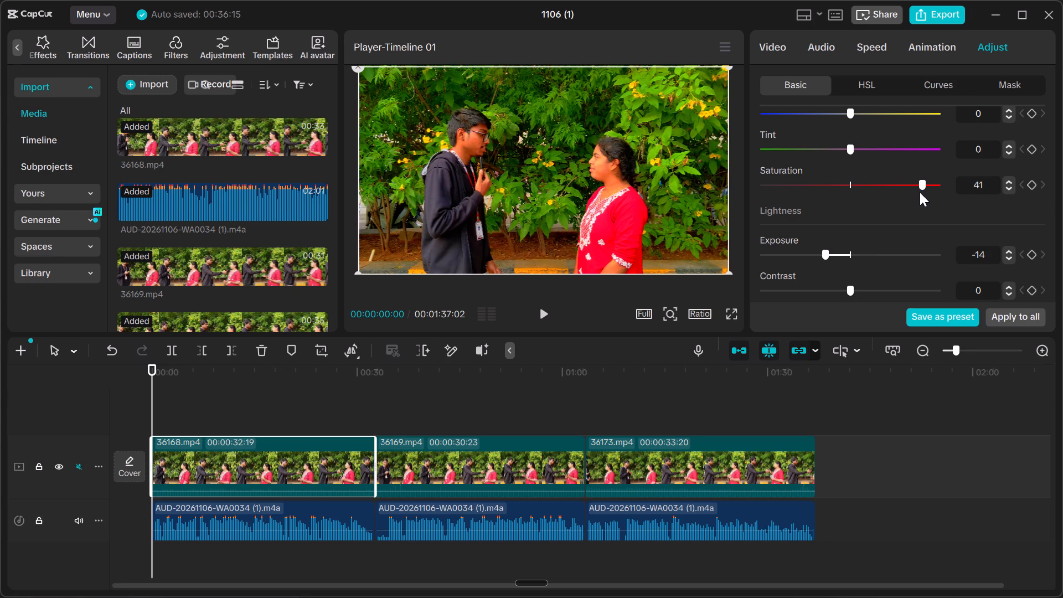
pyautogui.click(921, 184)
# Lower the Exposure of video clip 36168.mp4 to -21.
pyautogui.moveTo(828, 255); pyautogui.dragTo(811, 256)
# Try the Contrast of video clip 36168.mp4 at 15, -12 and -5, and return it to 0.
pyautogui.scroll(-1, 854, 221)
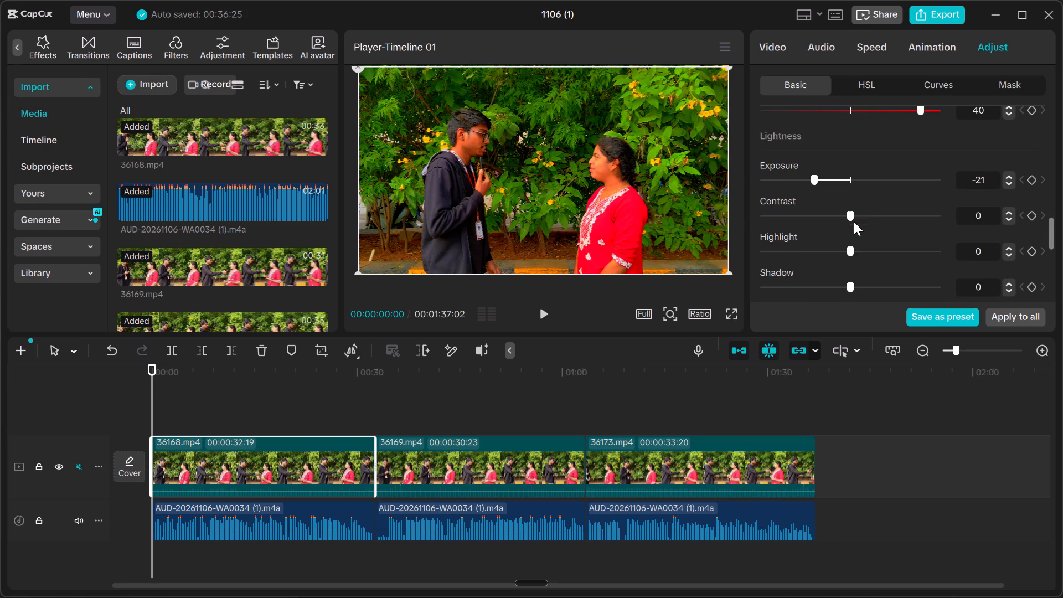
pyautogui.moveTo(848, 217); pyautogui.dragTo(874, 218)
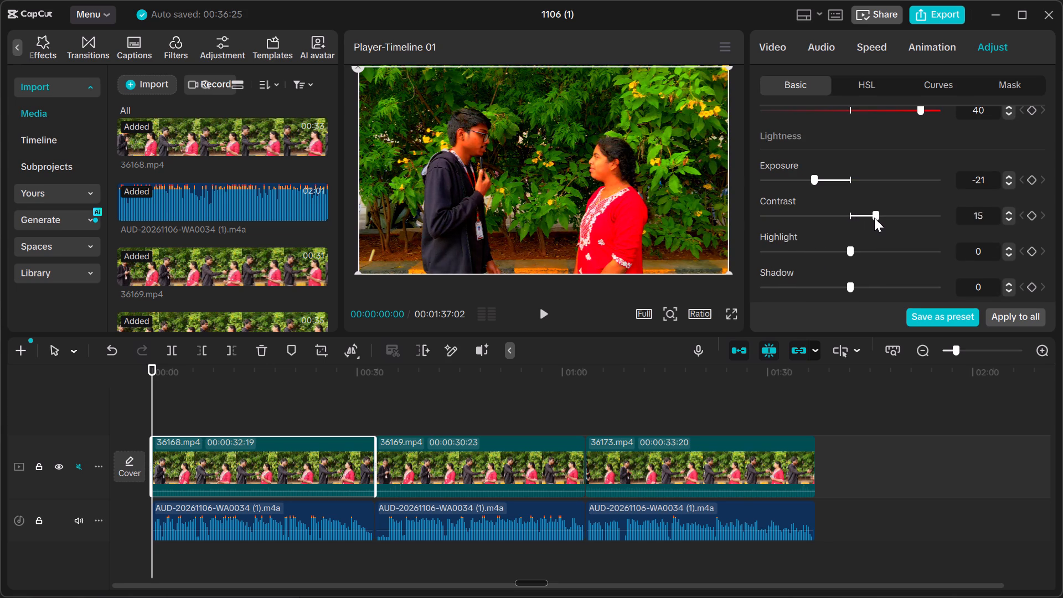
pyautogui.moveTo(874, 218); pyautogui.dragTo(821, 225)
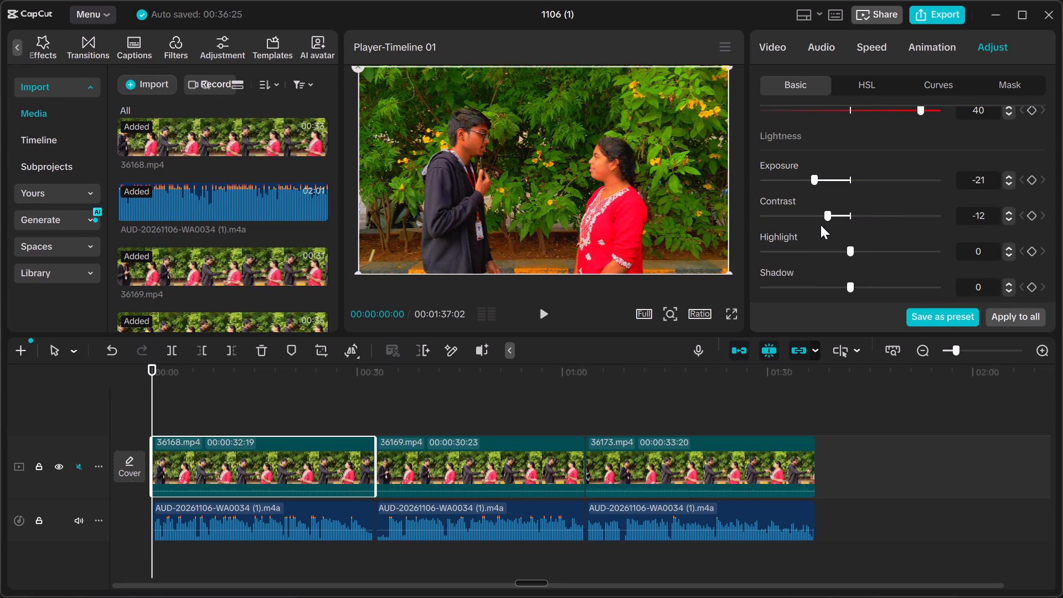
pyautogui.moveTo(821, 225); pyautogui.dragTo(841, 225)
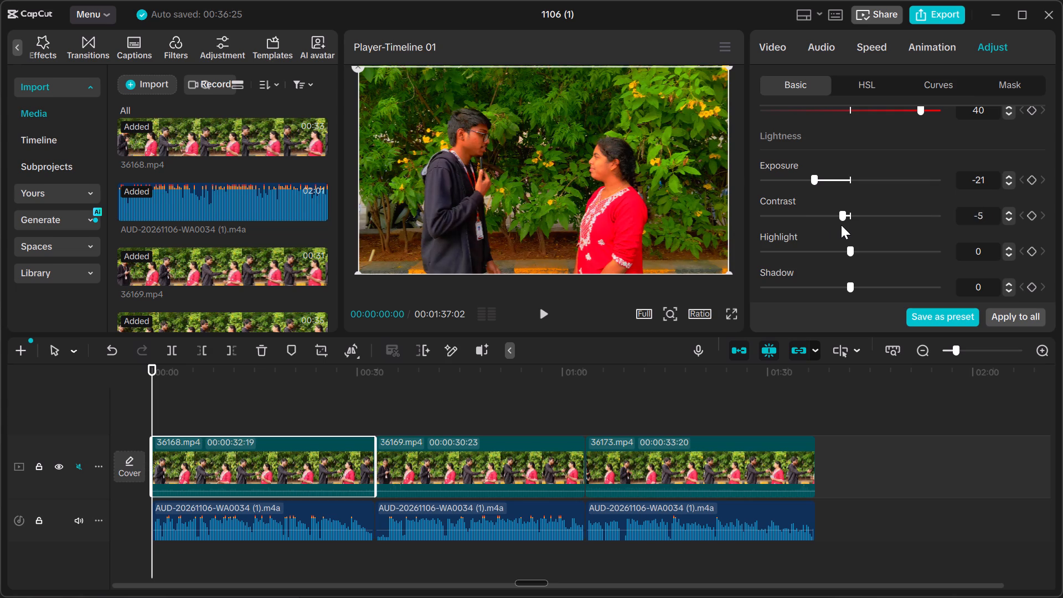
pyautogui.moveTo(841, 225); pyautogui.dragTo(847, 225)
# Raise the Highlight of video clip 36168.mp4 to 13.
pyautogui.moveTo(851, 248); pyautogui.dragTo(855, 248)
pyautogui.moveTo(855, 248); pyautogui.dragTo(869, 249)
# Try the Brilliance of video clip 36168.mp4 at 4 and 20, and set it to 14.
pyautogui.scroll(-1, 856, 270)
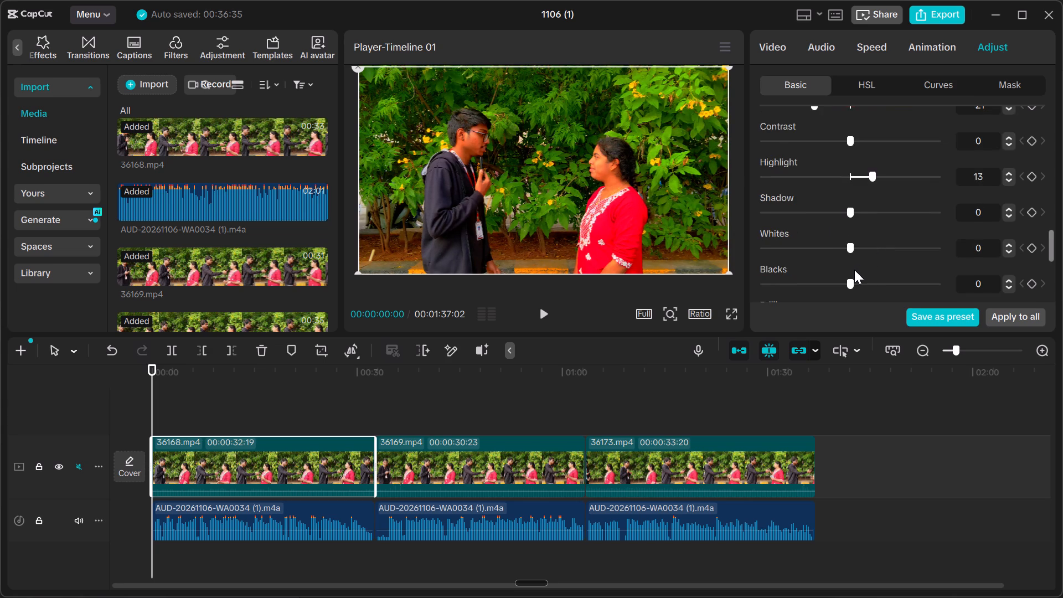
pyautogui.scroll(-1, 854, 269)
pyautogui.moveTo(852, 245); pyautogui.dragTo(865, 246)
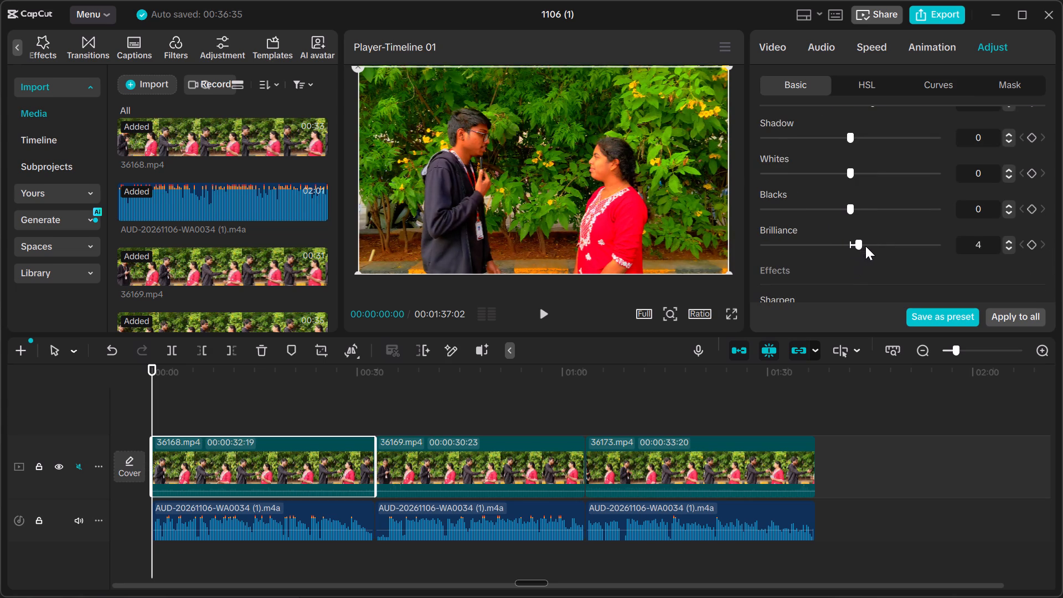
pyautogui.moveTo(865, 246); pyautogui.dragTo(881, 245)
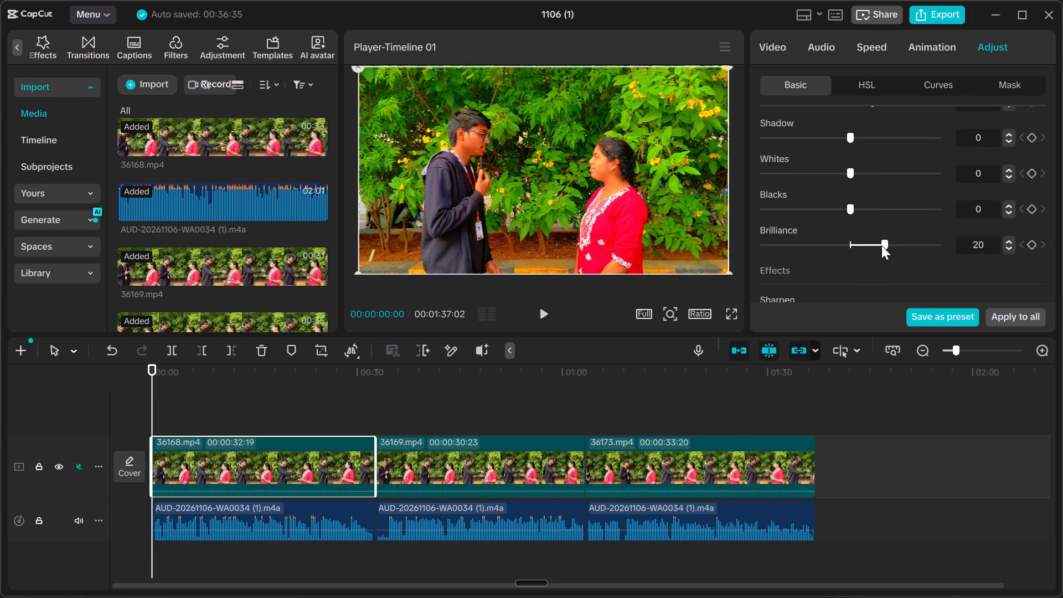
pyautogui.moveTo(881, 245); pyautogui.dragTo(871, 245)
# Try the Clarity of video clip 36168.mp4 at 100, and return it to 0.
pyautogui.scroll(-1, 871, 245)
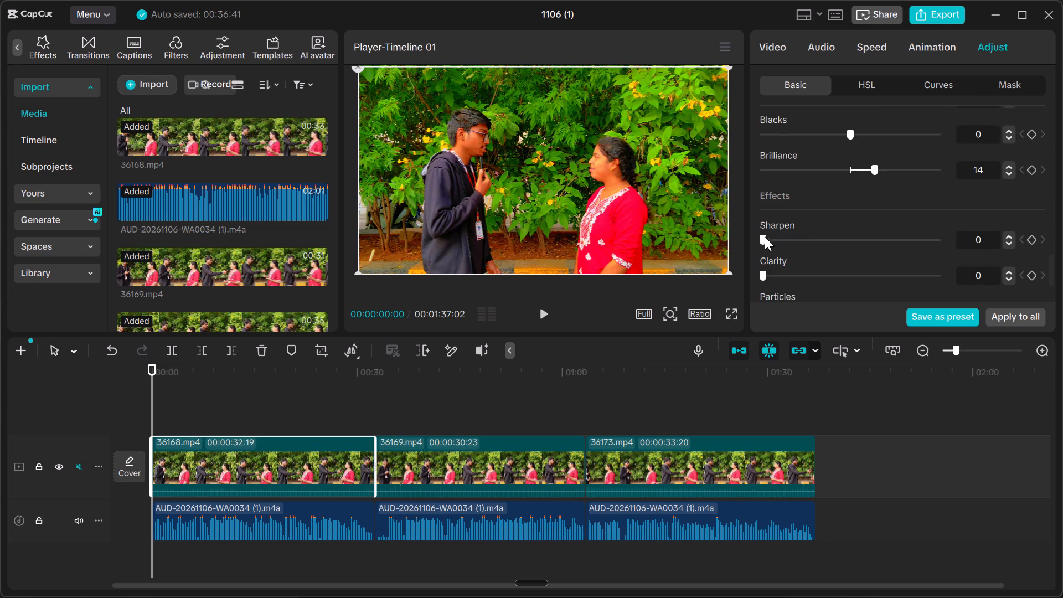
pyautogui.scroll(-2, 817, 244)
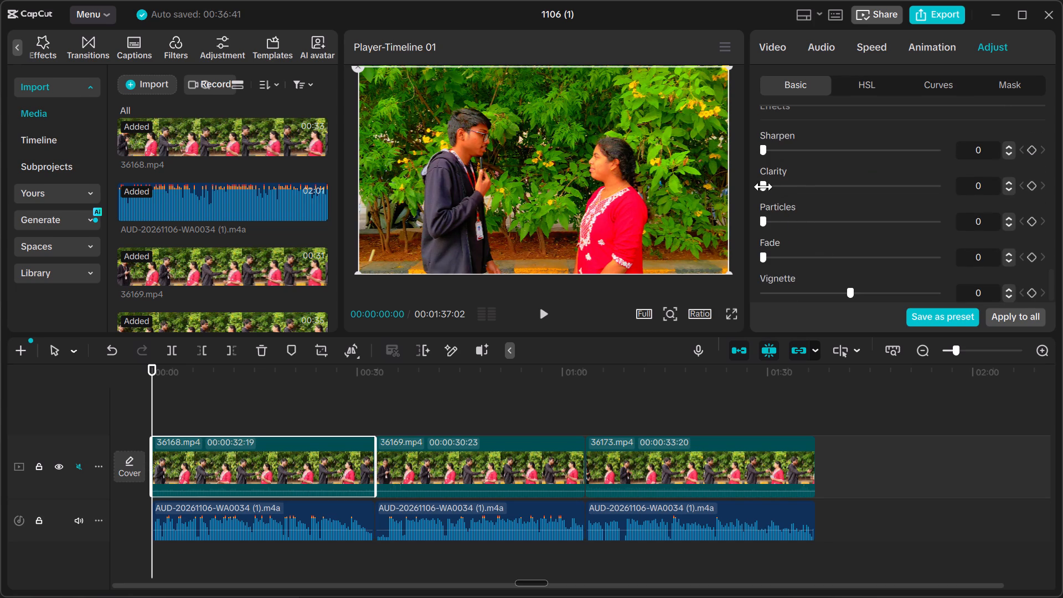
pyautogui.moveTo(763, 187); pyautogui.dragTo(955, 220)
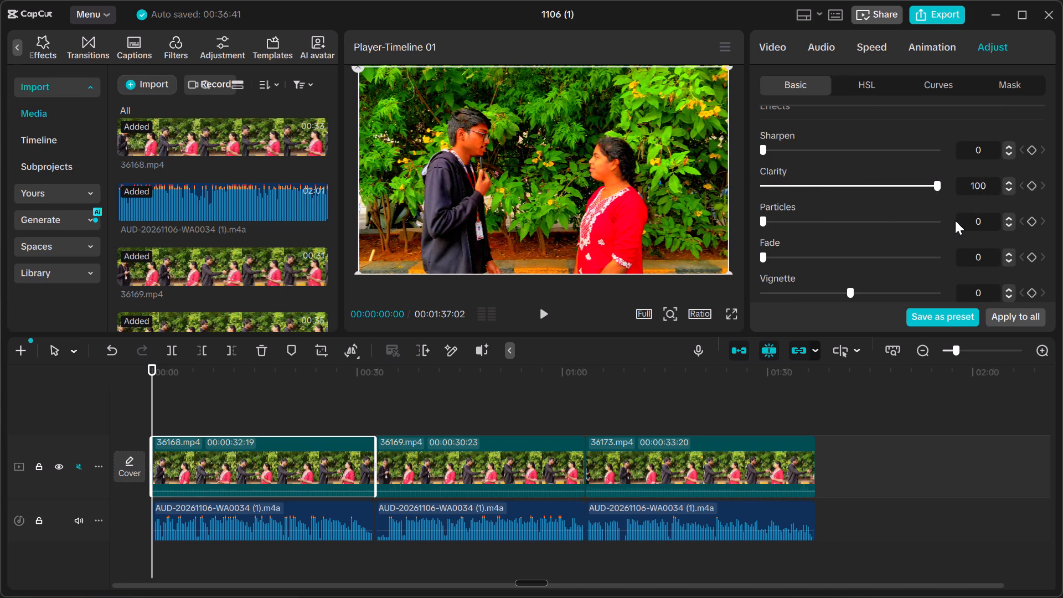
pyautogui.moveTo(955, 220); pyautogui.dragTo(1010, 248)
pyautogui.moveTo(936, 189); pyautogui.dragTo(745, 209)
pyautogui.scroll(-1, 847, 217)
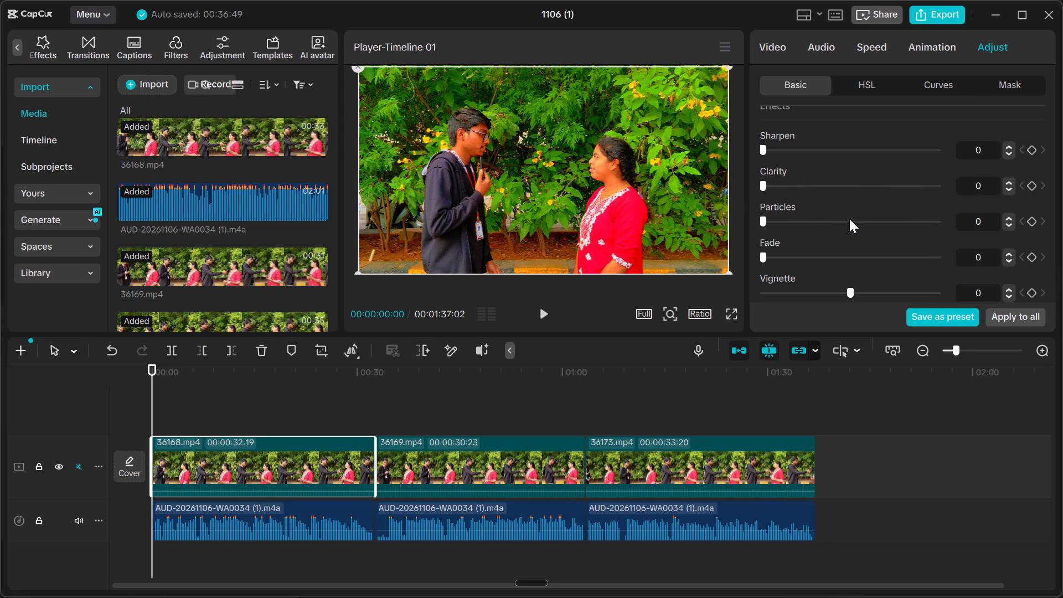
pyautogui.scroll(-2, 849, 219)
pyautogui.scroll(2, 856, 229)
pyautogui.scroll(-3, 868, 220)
# Play the timeline from the start to review the color adjustments on video clip 36168.mp4.
pyautogui.click(549, 308)
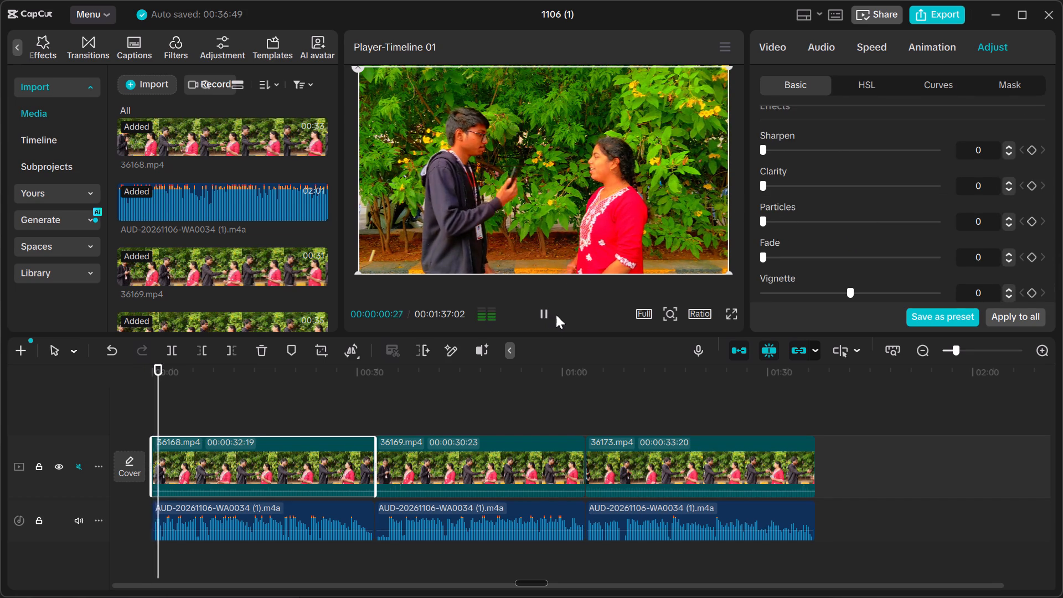
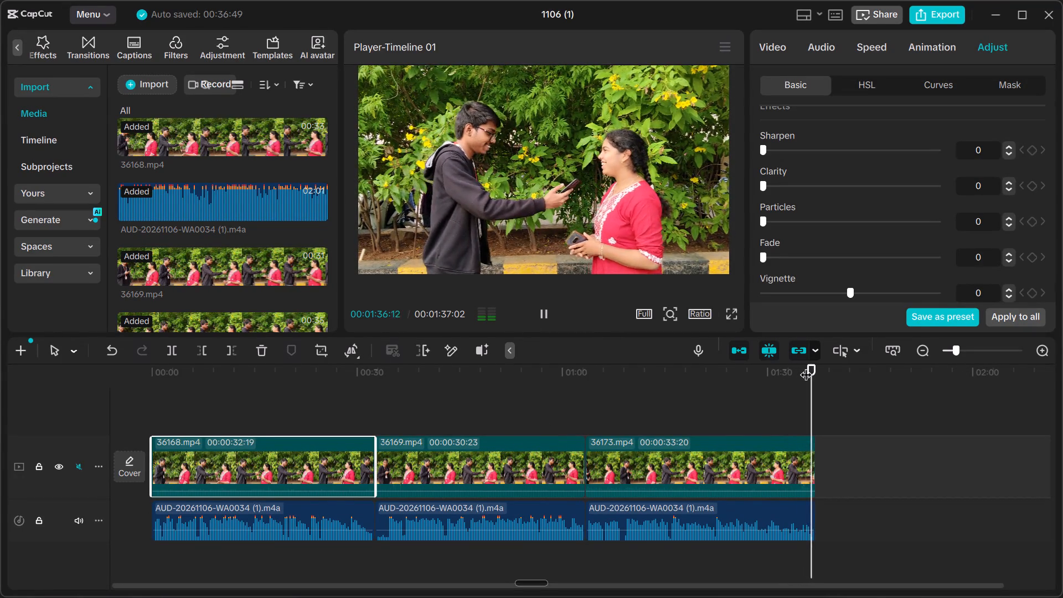
# Play the opening seconds of the timeline from the start to review the color-adjusted picture of video clip 36168.mp4.
pyautogui.moveTo(818, 369); pyautogui.dragTo(0, 537)
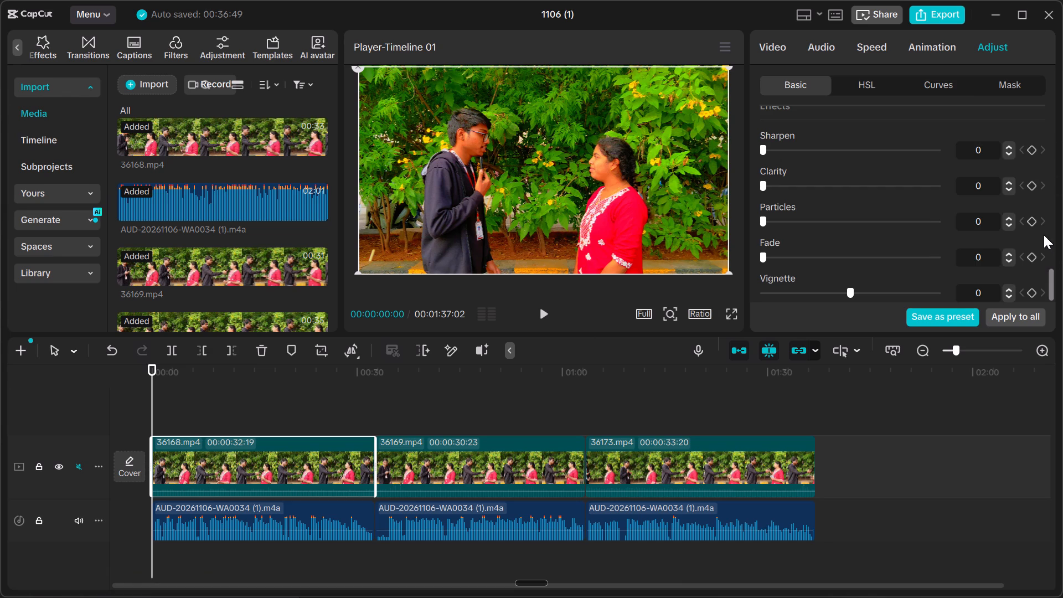
pyautogui.click(545, 312)
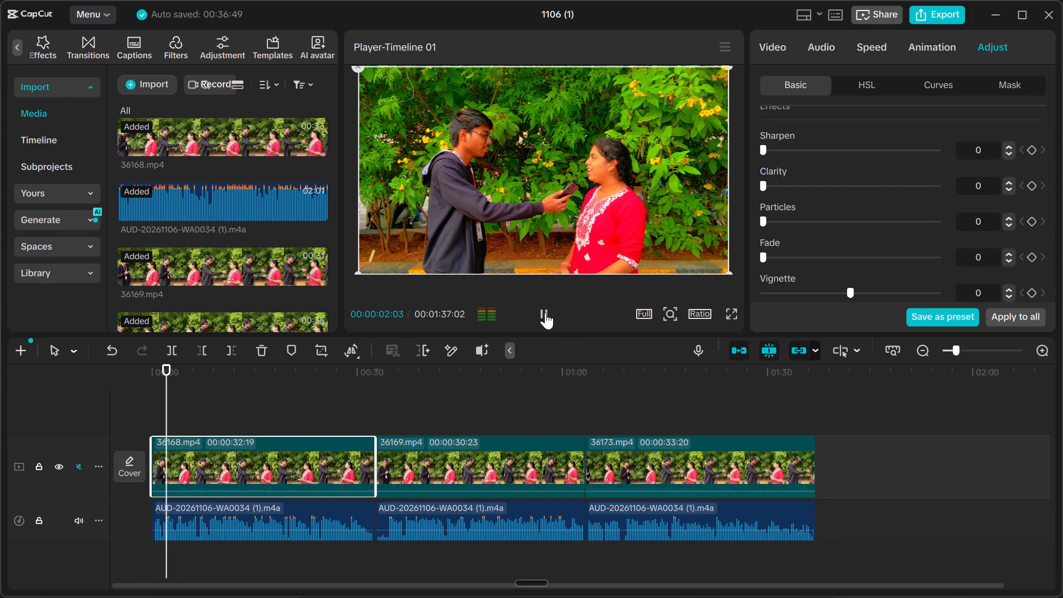
pyautogui.click(545, 312)
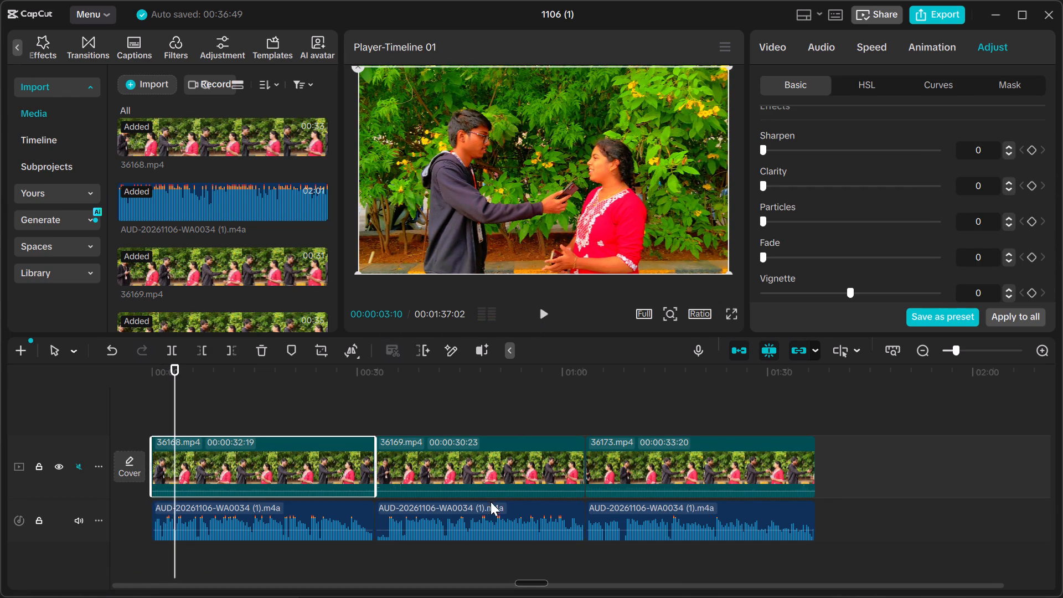
# Apply Isolate voice to the second AUD-20261106-WA0034 (1).m4a audio clip, under video clip 36169.mp4.
pyautogui.click(492, 513)
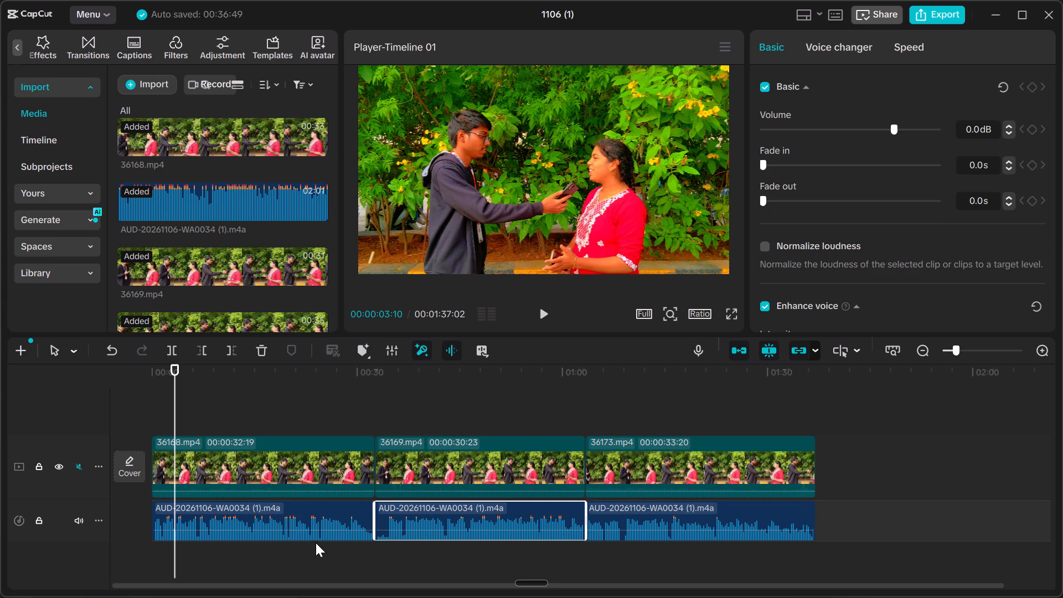
pyautogui.click(307, 528)
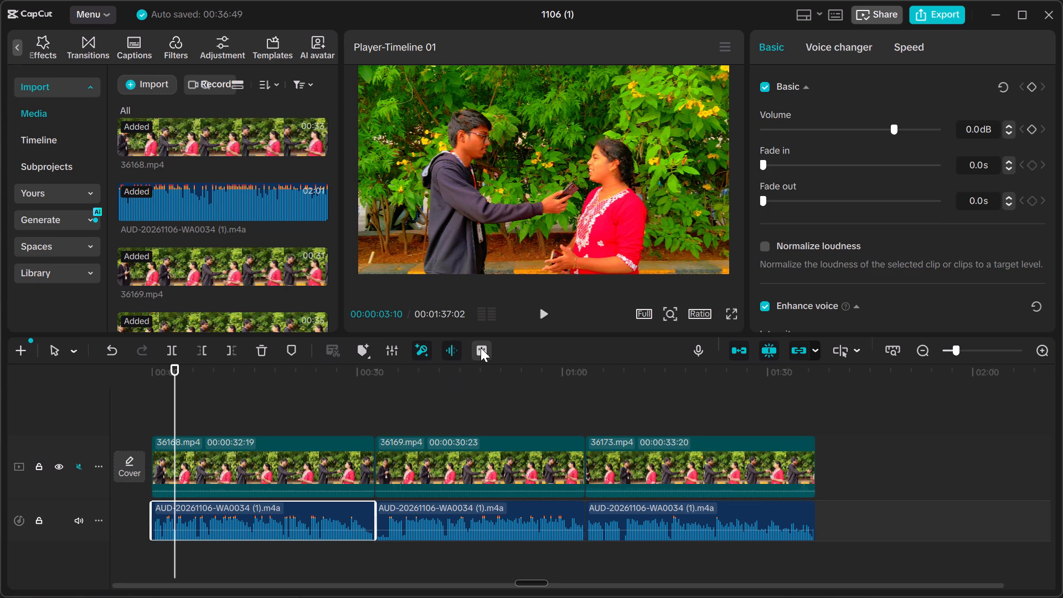
pyautogui.click(460, 514)
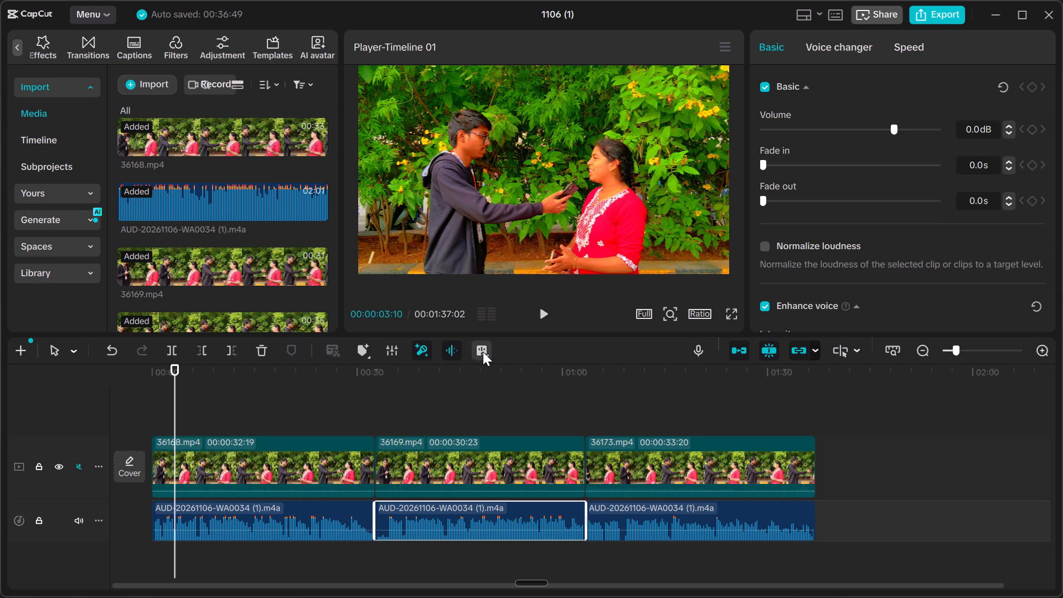
pyautogui.click(483, 352)
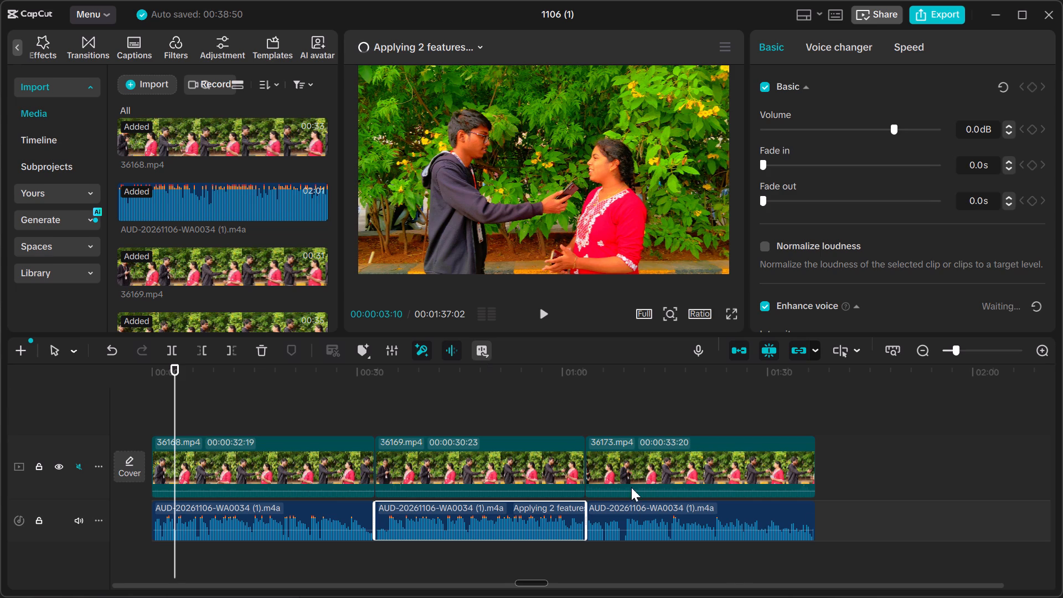
# Toggle Isolate voice on the third AUD-20261106-WA0034 (1).m4a audio clip, under video clip 36173.mp4.
pyautogui.click(681, 515)
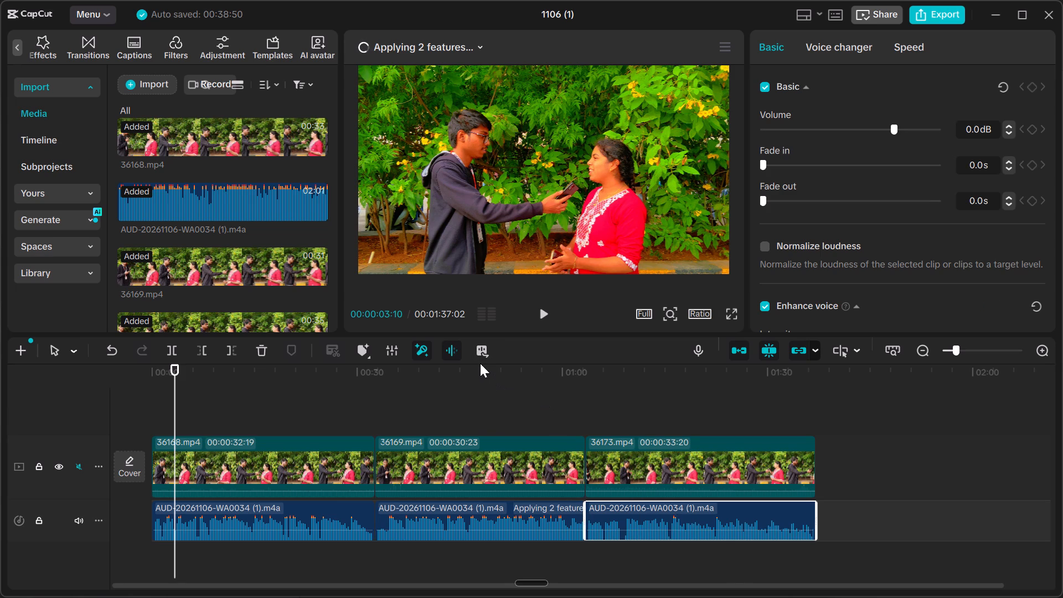
pyautogui.click(479, 355)
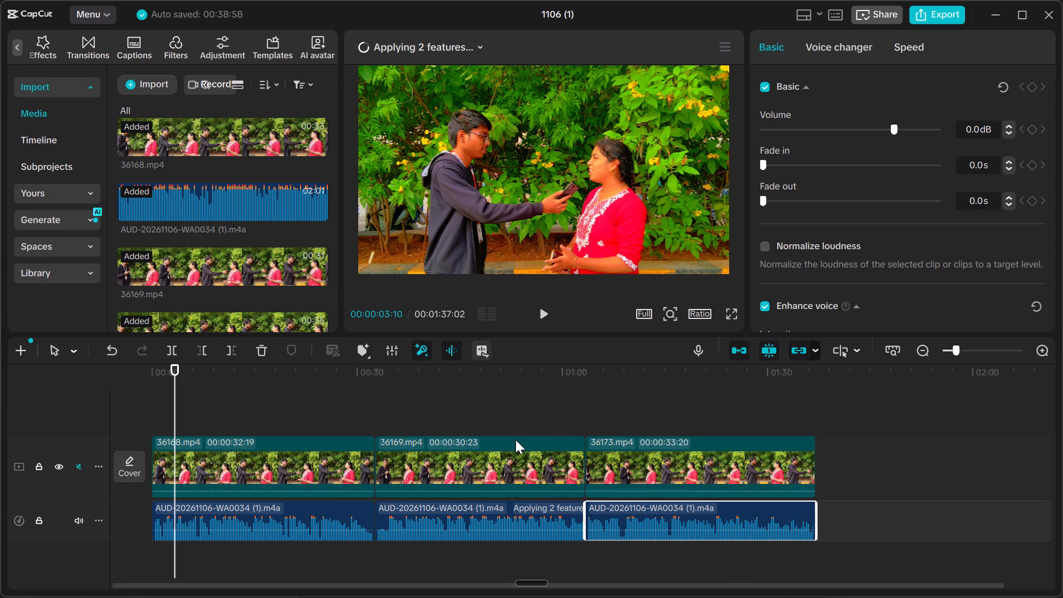
# Check the second and first audio clips and view the progress of the voice features being applied.
pyautogui.click(529, 515)
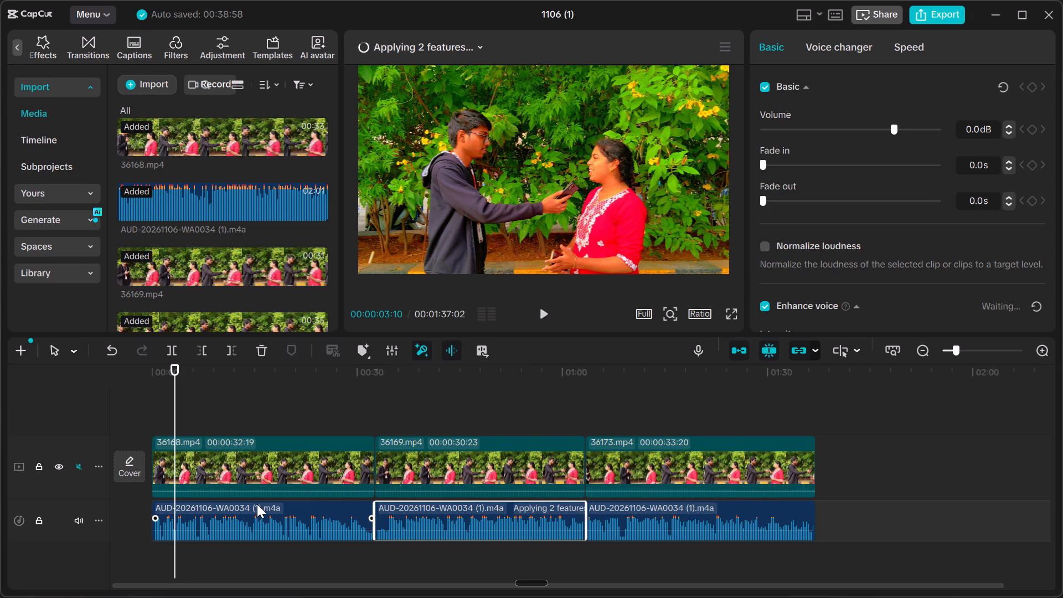
pyautogui.click(257, 503)
pyautogui.click(460, 42)
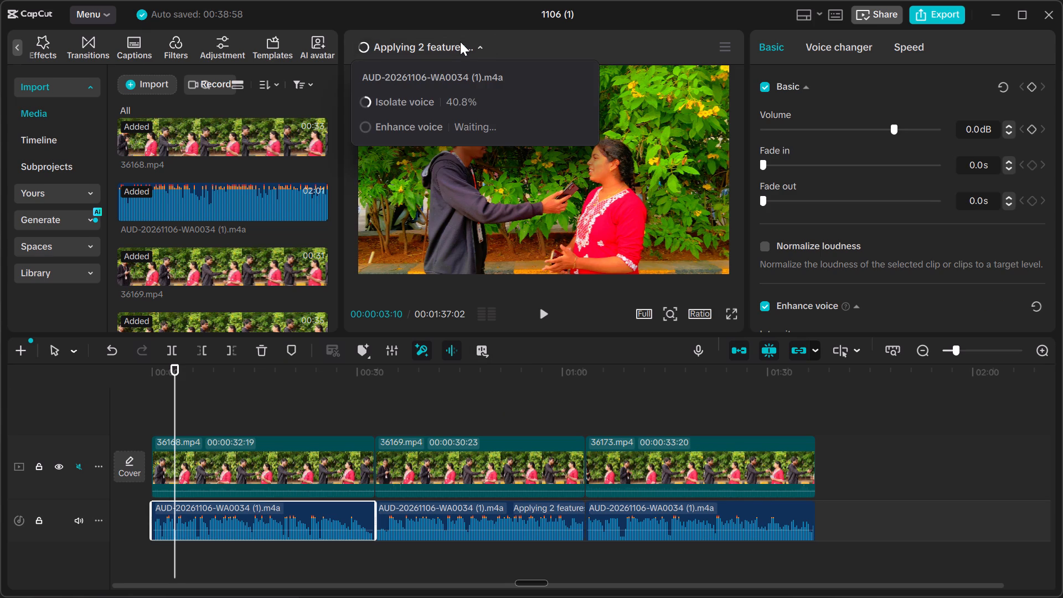
pyautogui.click(460, 42)
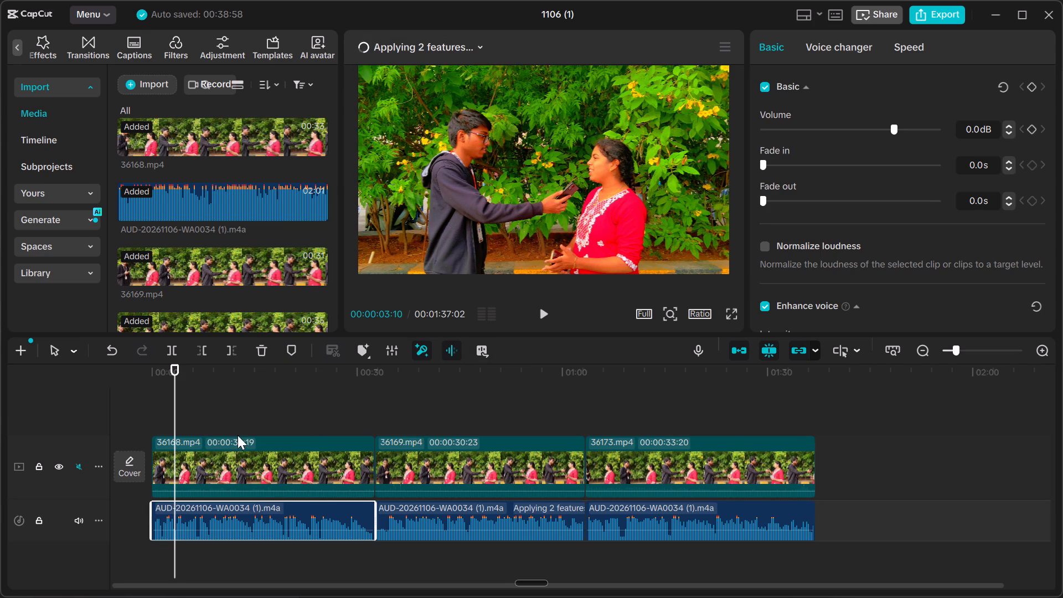
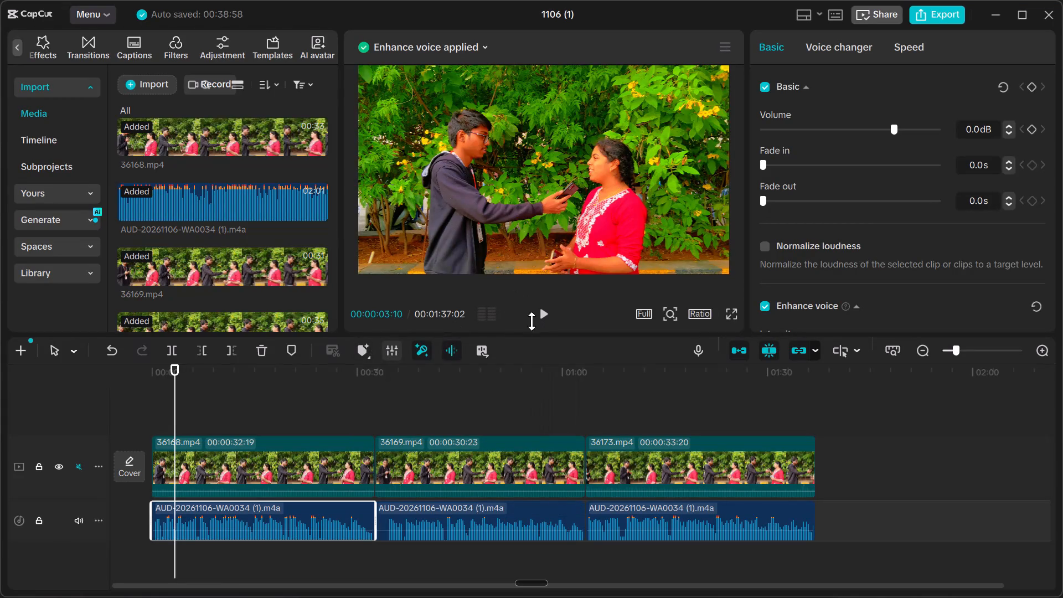
# View the voice enhancement status, and check the audio settings of the second and third AUD-20261106-WA0034 (1).m4a clips.
pyautogui.click(455, 43)
pyautogui.click(455, 43)
pyautogui.click(452, 528)
pyautogui.click(670, 517)
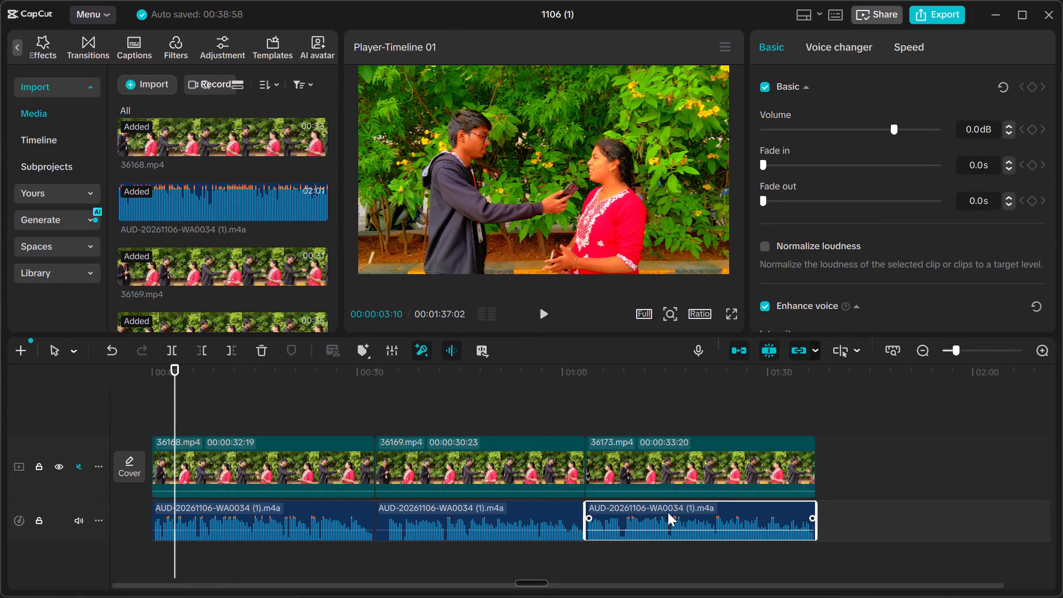
# Play the timeline from the start to review the processed voice audio with the picture.
pyautogui.click(545, 307)
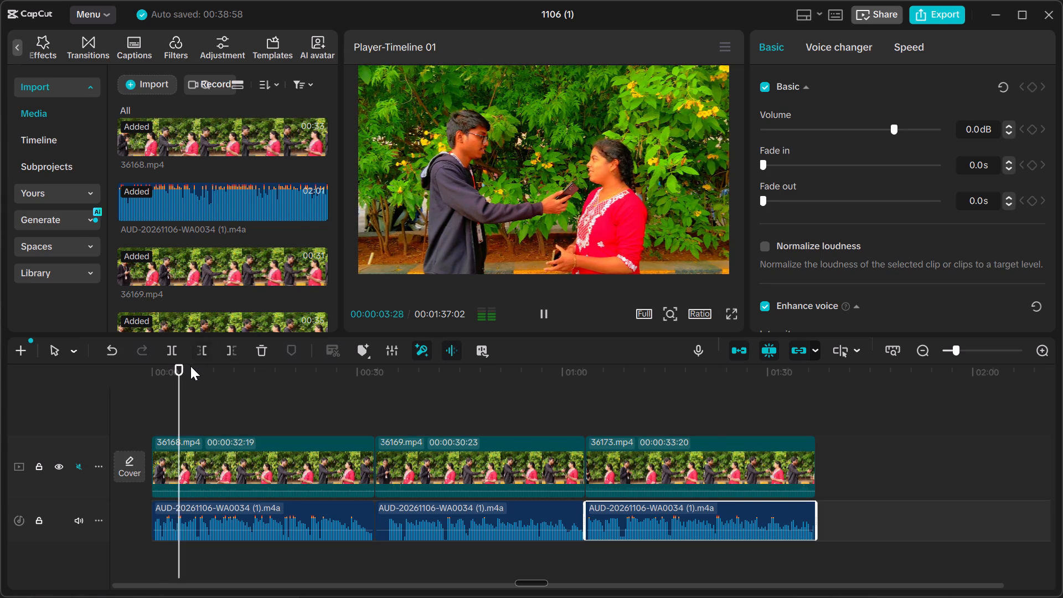
pyautogui.moveTo(180, 365); pyautogui.dragTo(141, 359)
pyautogui.click(544, 308)
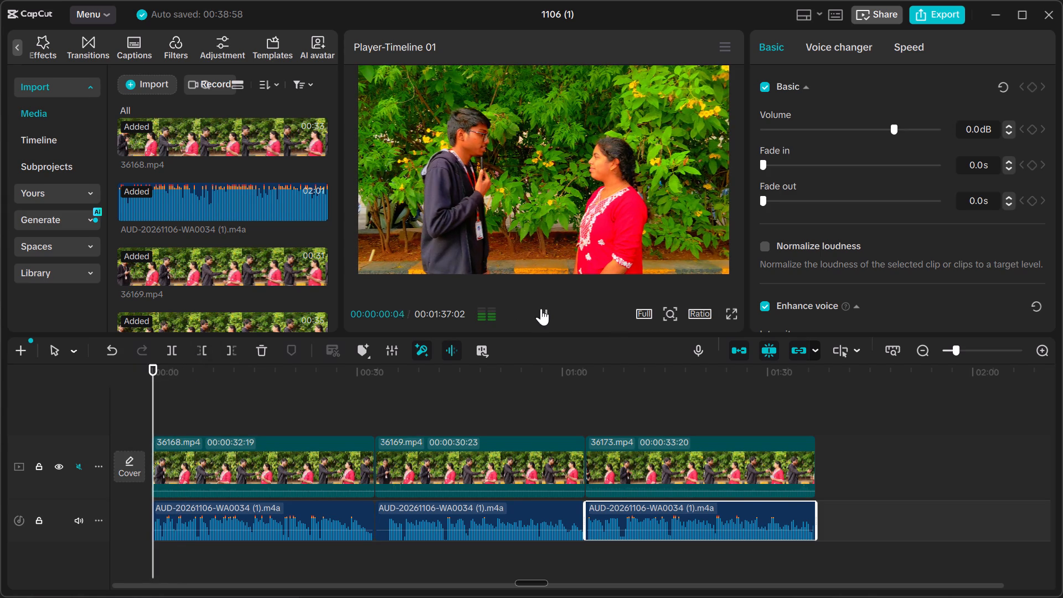
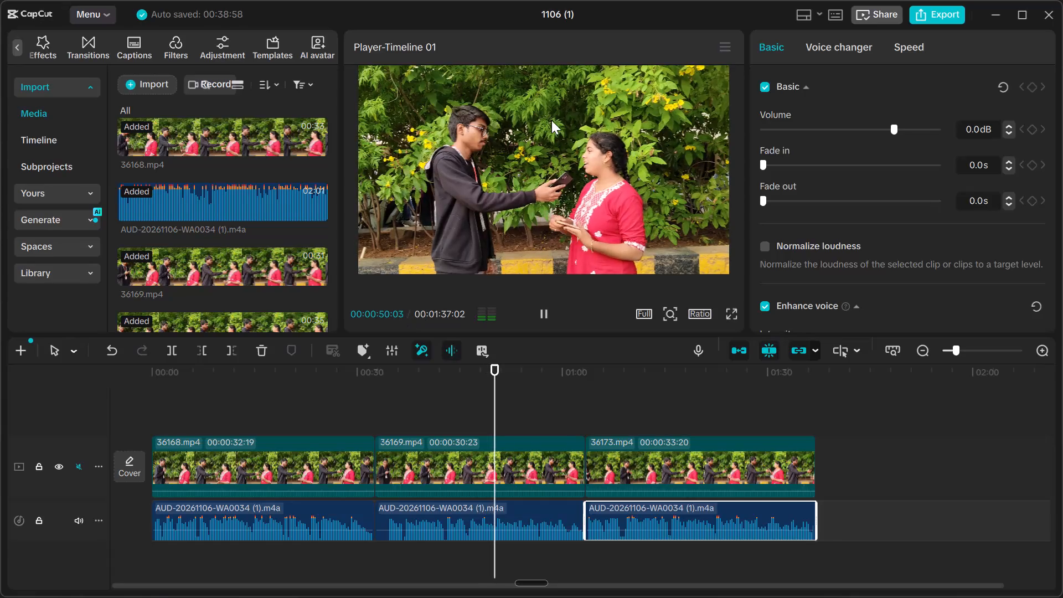
# Stop playback, select the 36168.mp4 clip, and examine its basic picture adjustment settings.
pyautogui.click(551, 121)
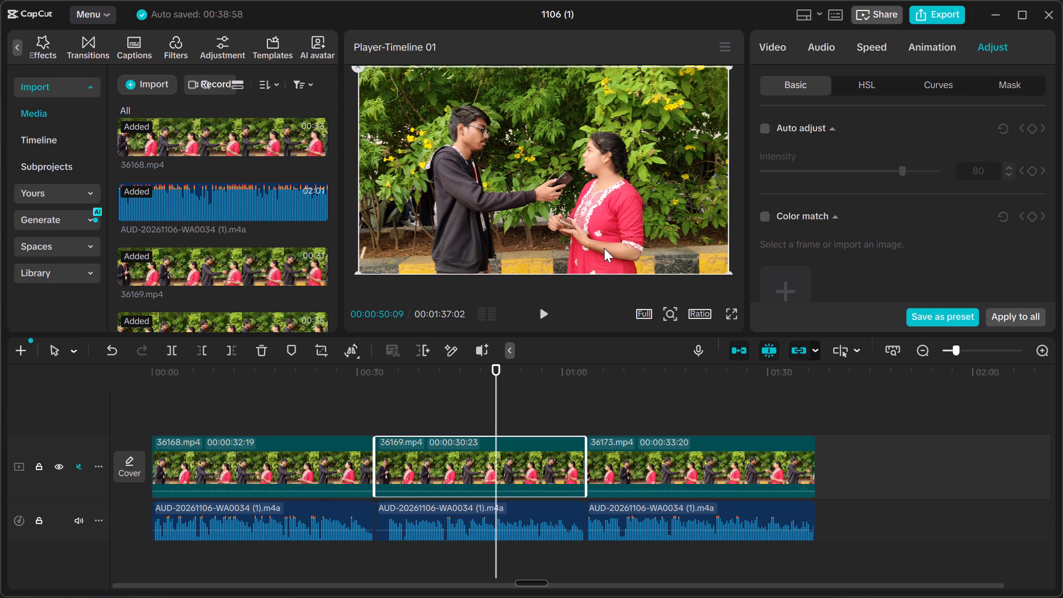
pyautogui.click(263, 468)
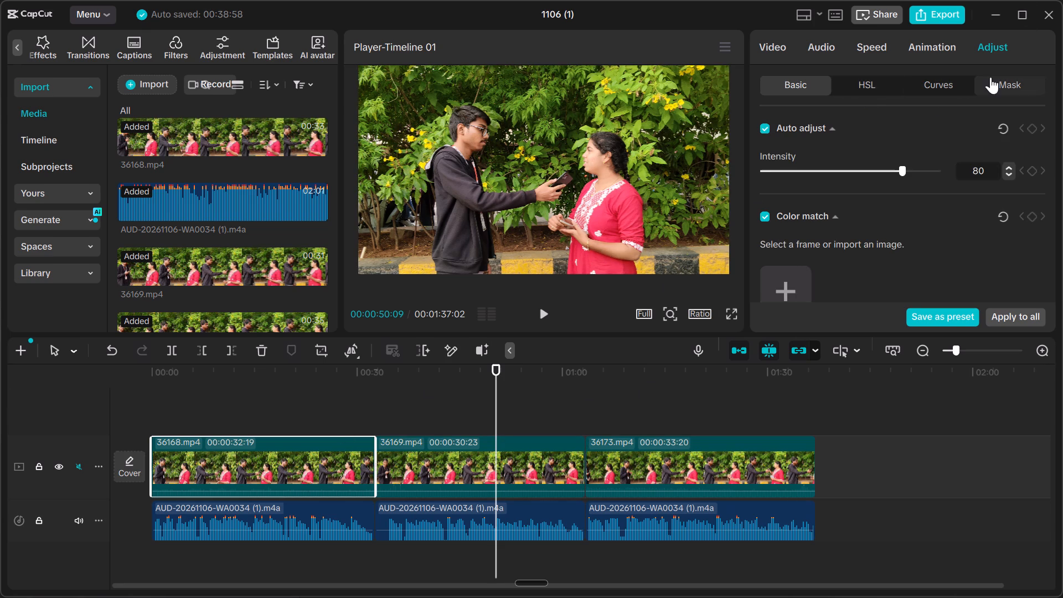
pyautogui.click(987, 45)
pyautogui.scroll(10, 937, 256)
pyautogui.scroll(-20, 959, 233)
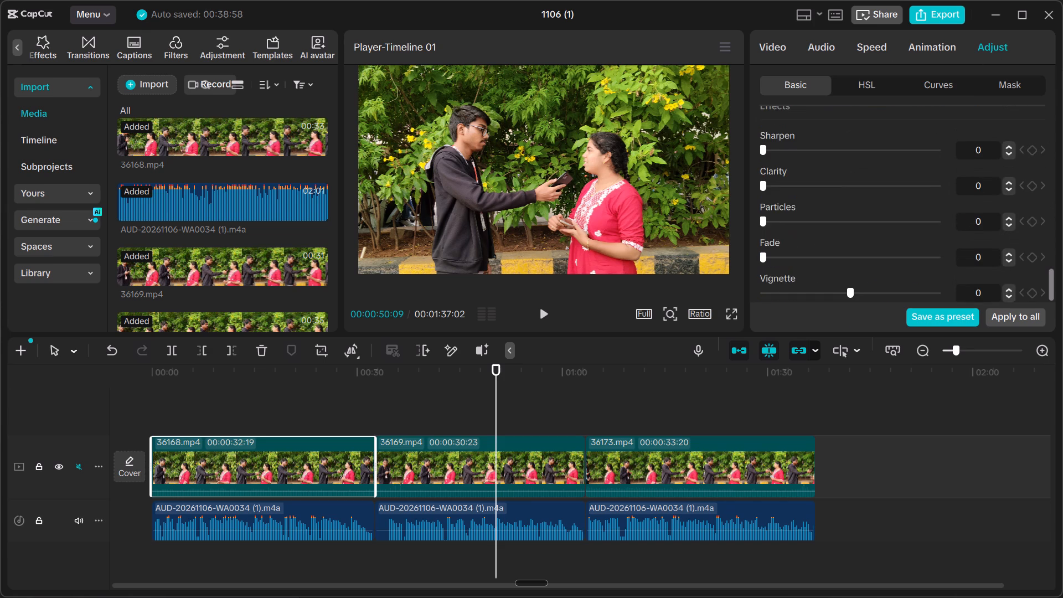
pyautogui.scroll(-3, 959, 227)
pyautogui.scroll(20, 959, 227)
pyautogui.scroll(3, 959, 227)
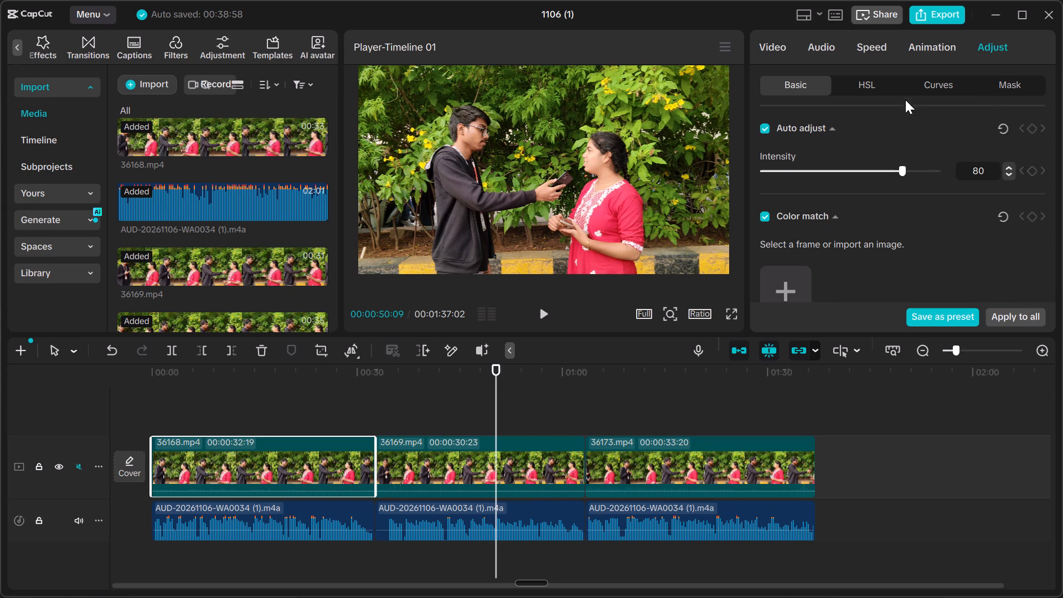
# Examine the Luma, Red, Green and Blue curves of the 36168.mp4 clip.
pyautogui.click(882, 90)
pyautogui.click(933, 89)
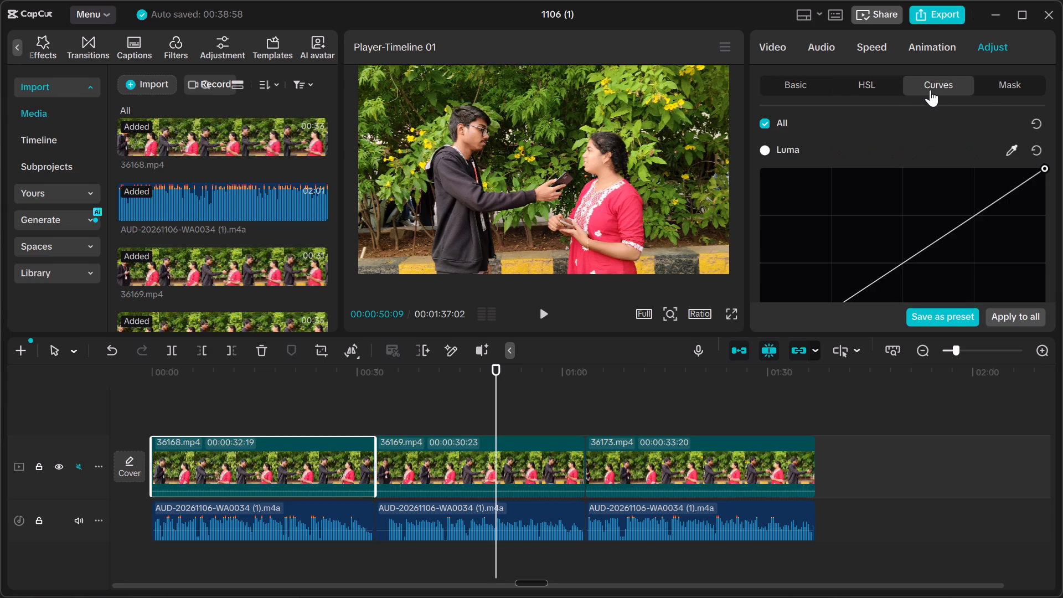
pyautogui.scroll(-1, 912, 125)
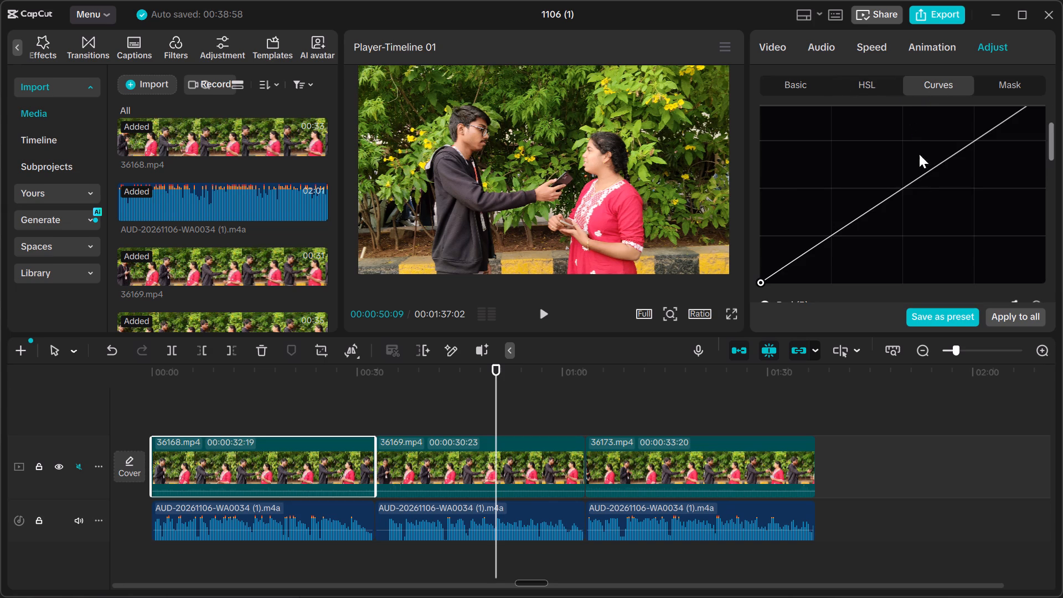
pyautogui.scroll(-6, 925, 207)
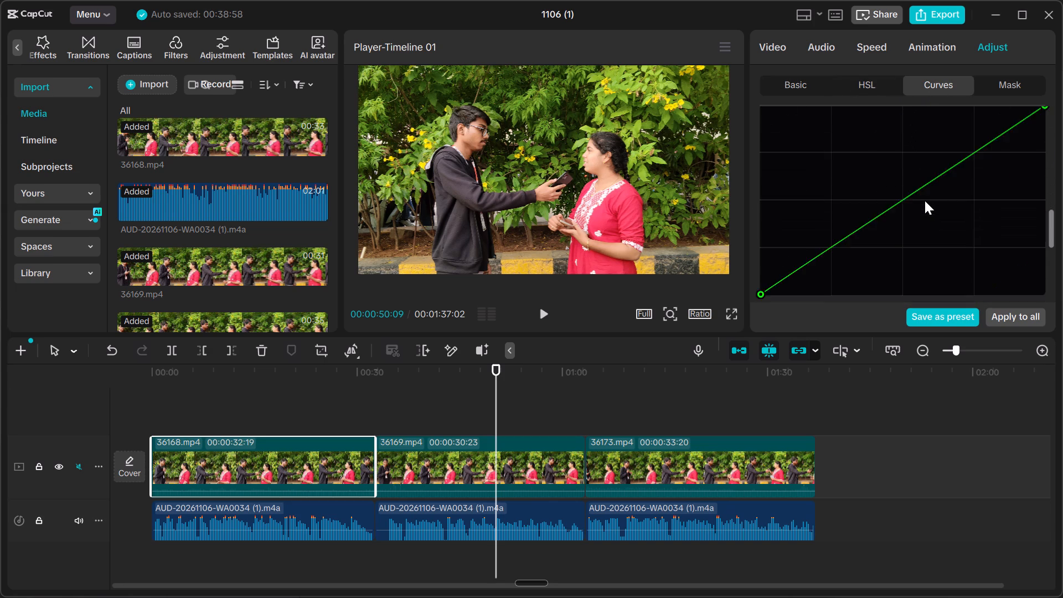
pyautogui.scroll(-3, 925, 200)
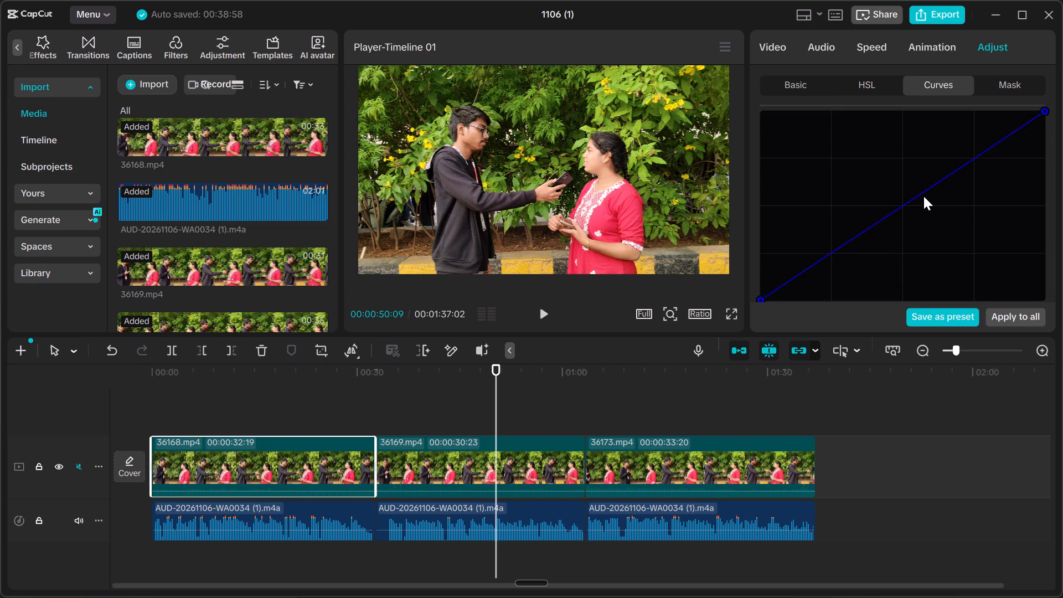
pyautogui.scroll(2, 921, 193)
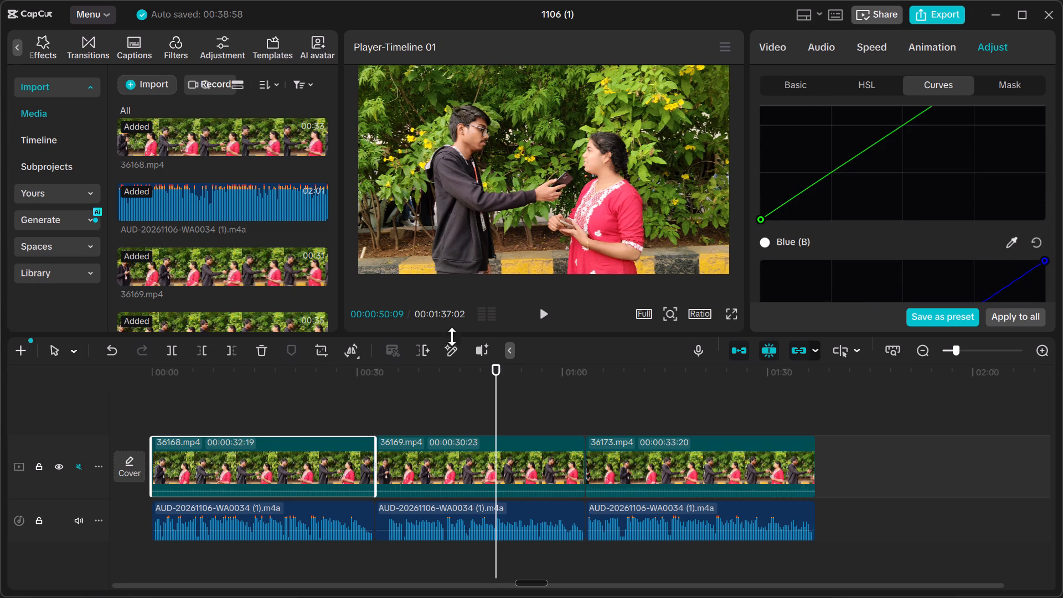
pyautogui.scroll(9, 958, 155)
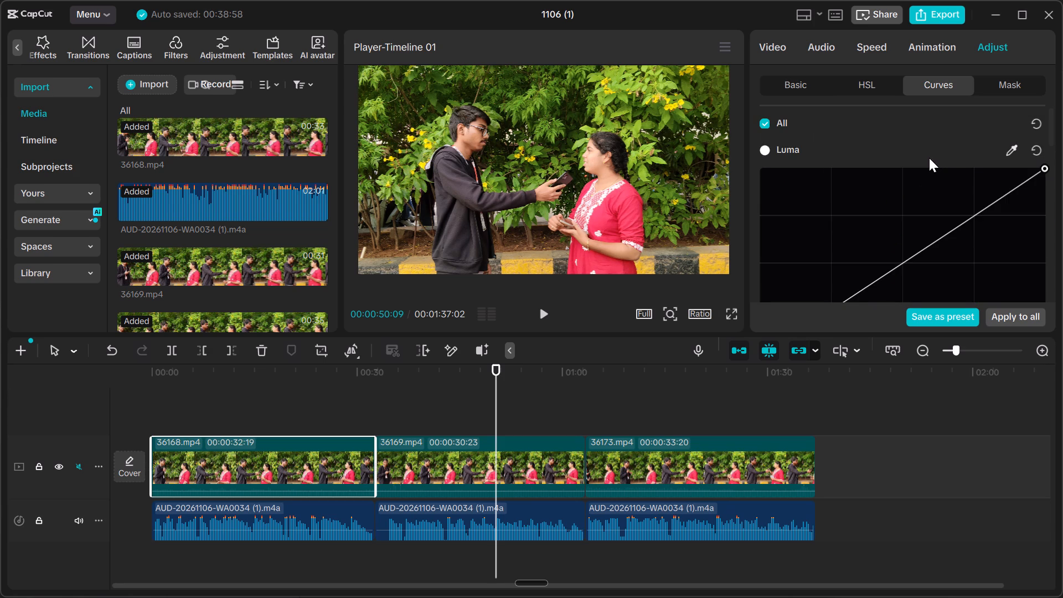
pyautogui.scroll(-1, 926, 157)
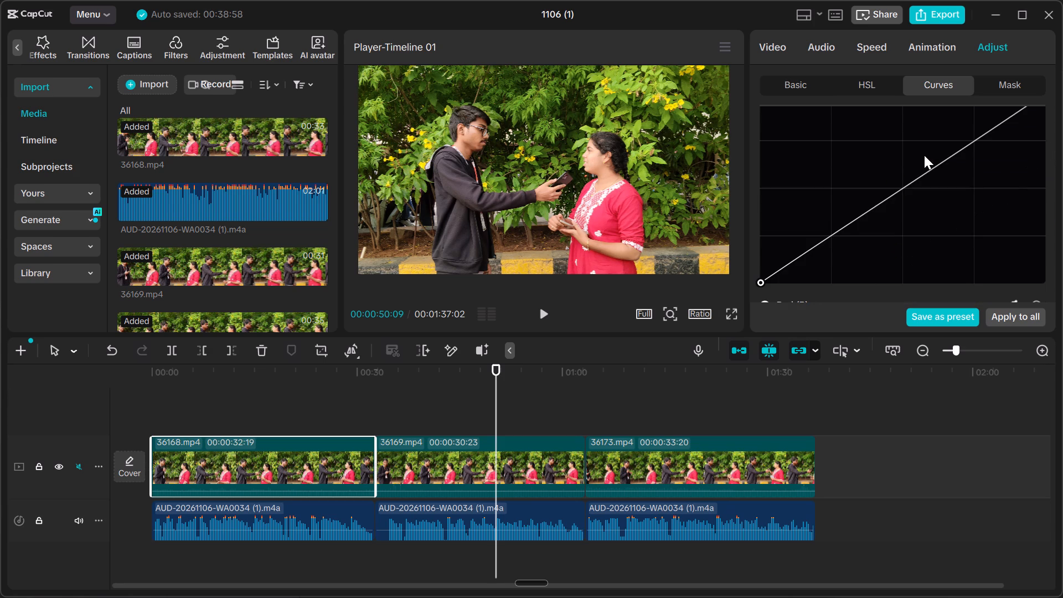
pyautogui.scroll(3, 924, 155)
# Lower the upper end point of 36168.mp4's Blue curve to slightly above three-quarters of the graph height.
pyautogui.scroll(-6, 924, 155)
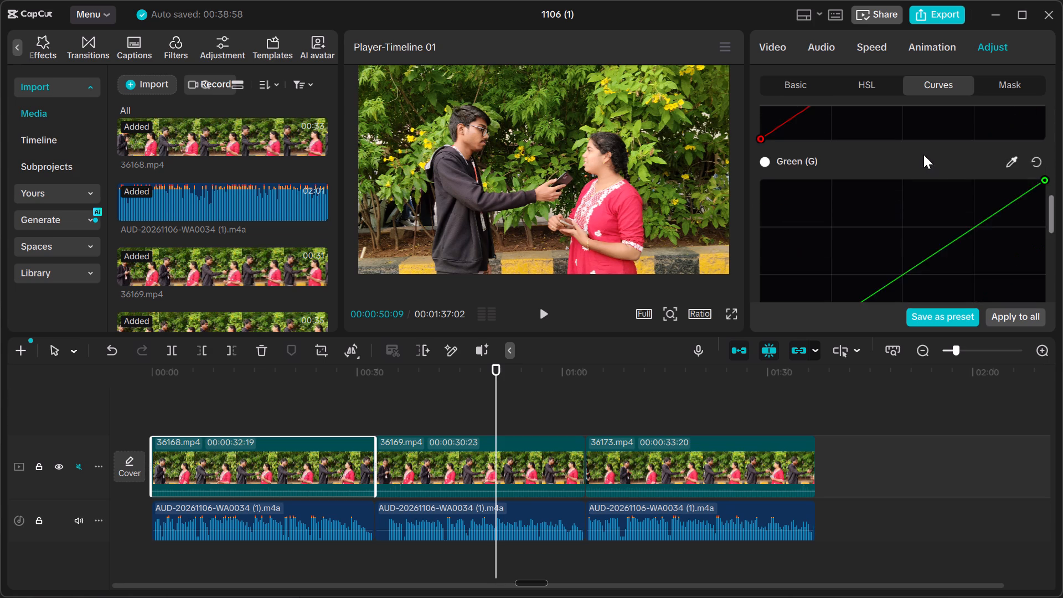
pyautogui.scroll(-4, 923, 154)
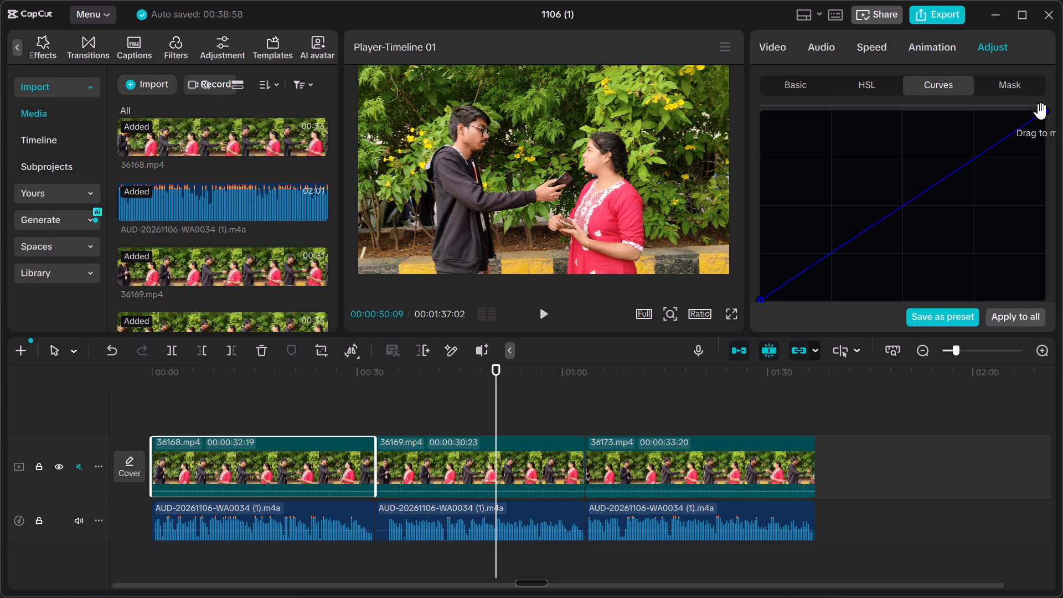
pyautogui.moveTo(1043, 113); pyautogui.dragTo(1038, 154)
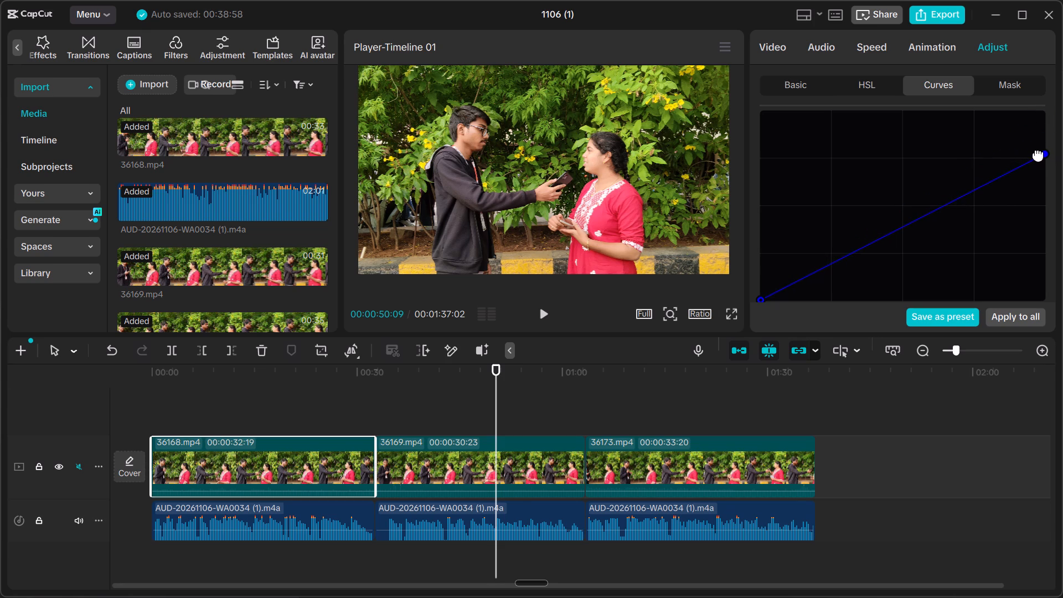
pyautogui.moveTo(1038, 154); pyautogui.dragTo(1038, 152)
pyautogui.scroll(-3, 949, 131)
pyautogui.scroll(2, 948, 131)
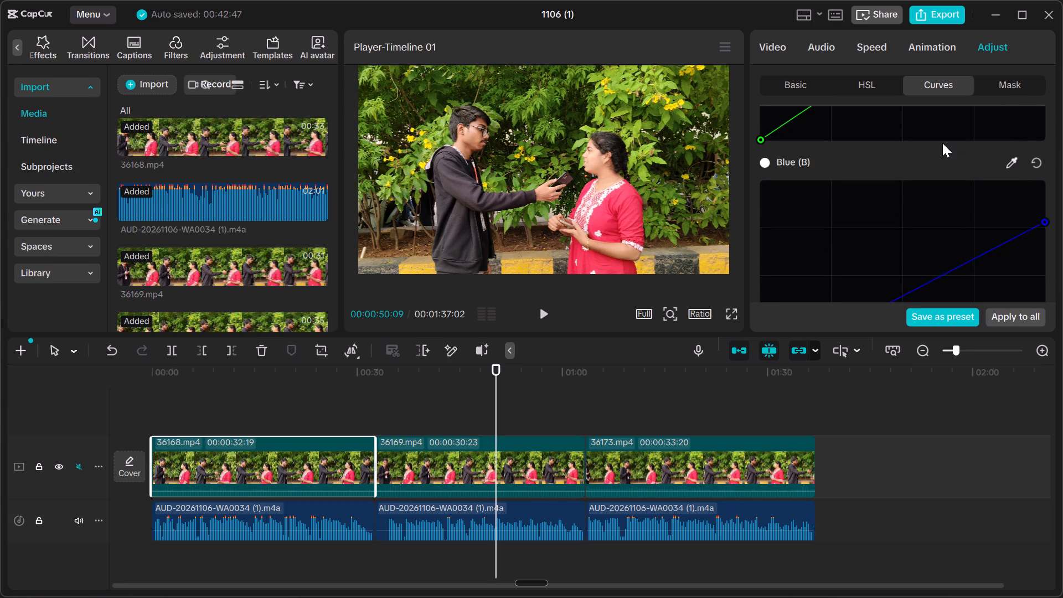
pyautogui.scroll(-1, 942, 143)
pyautogui.click(1013, 17)
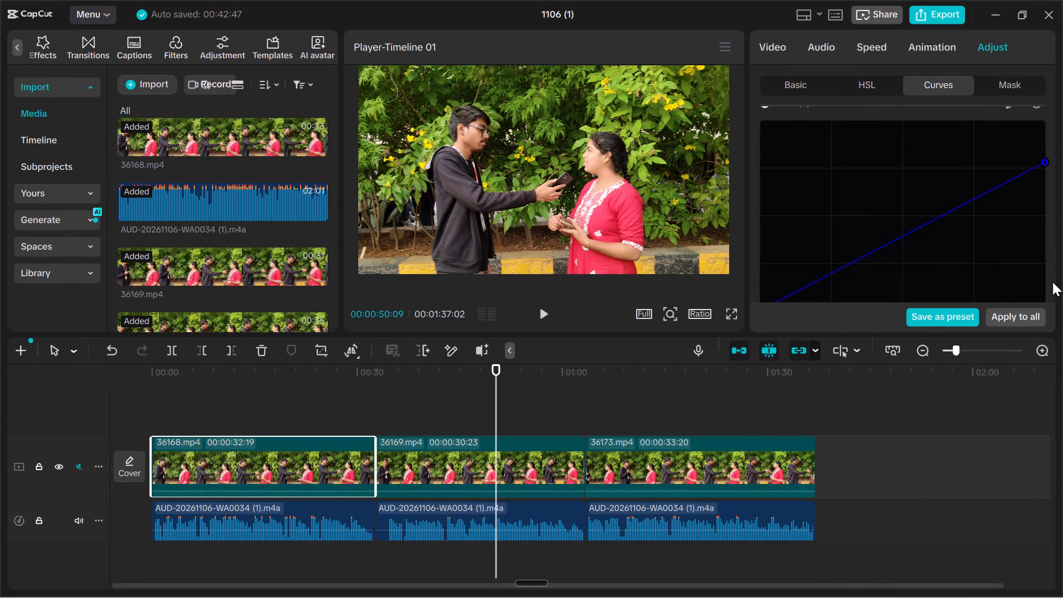
pyautogui.moveTo(1045, 269); pyautogui.dragTo(1049, 248)
pyautogui.moveTo(1051, 258); pyautogui.dragTo(1050, 232)
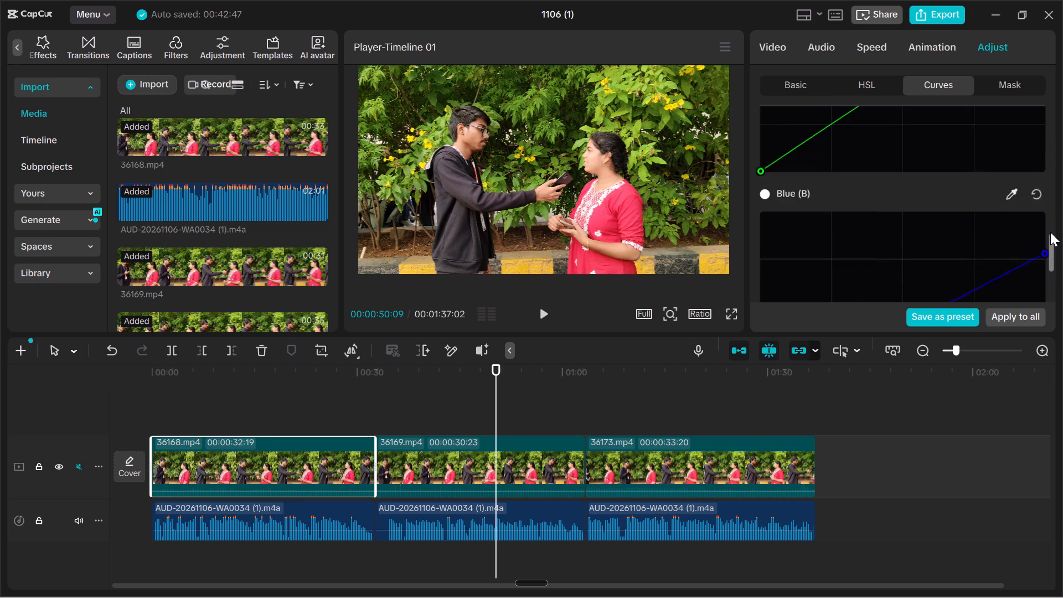
pyautogui.moveTo(1050, 232); pyautogui.dragTo(1049, 238)
pyautogui.click(1006, 211)
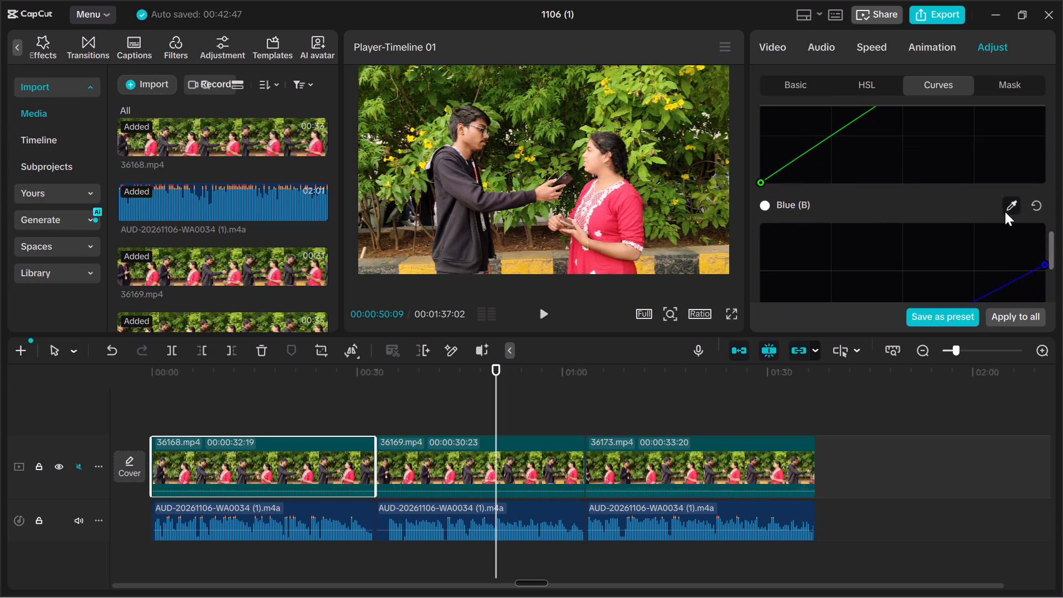
pyautogui.moveTo(1054, 240); pyautogui.dragTo(1054, 246)
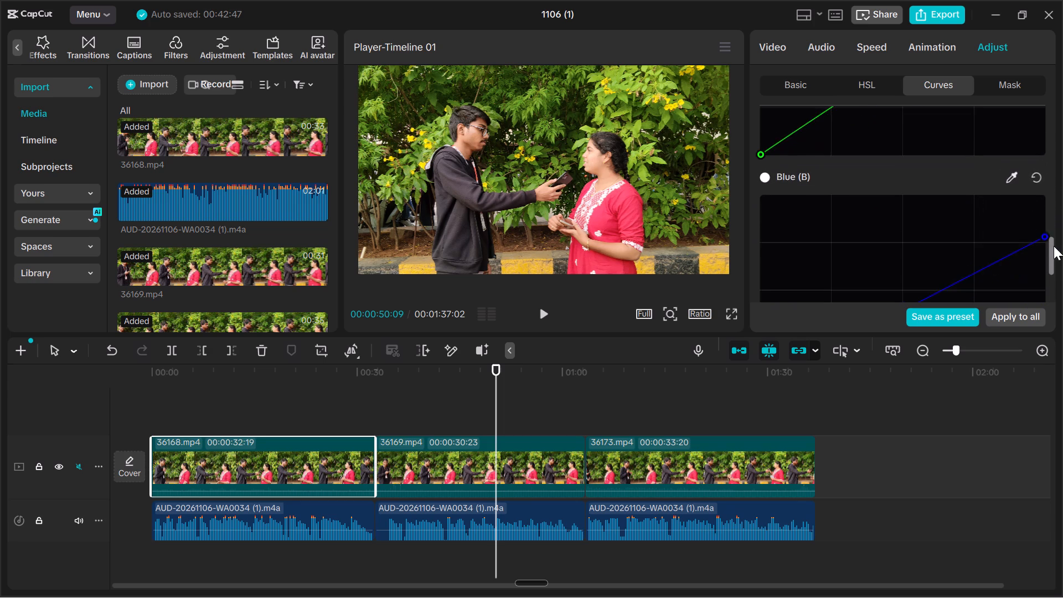
pyautogui.moveTo(1054, 246); pyautogui.dragTo(1051, 256)
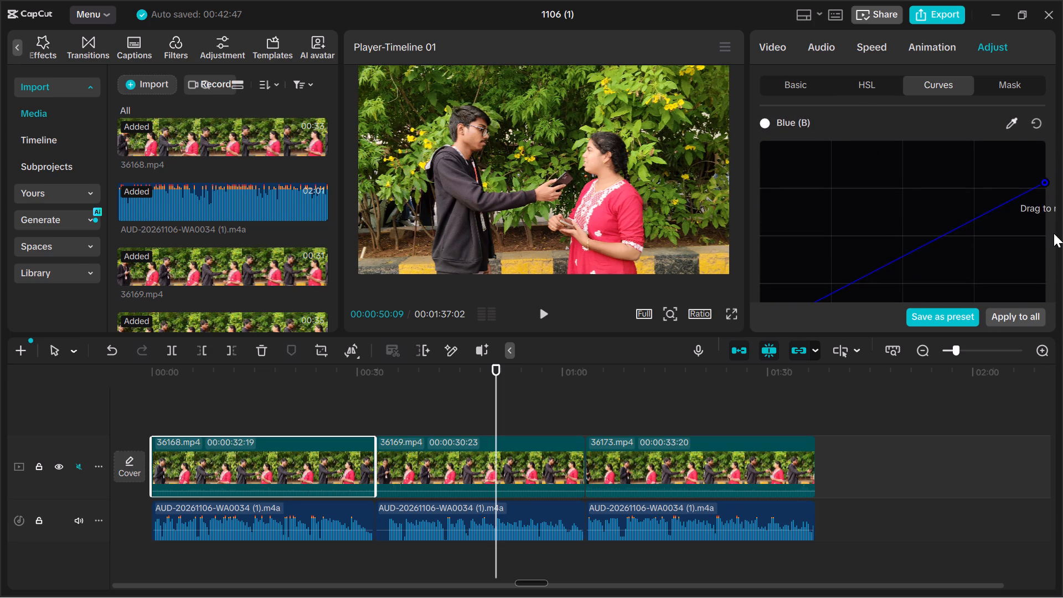
pyautogui.moveTo(1053, 248); pyautogui.dragTo(1043, 257)
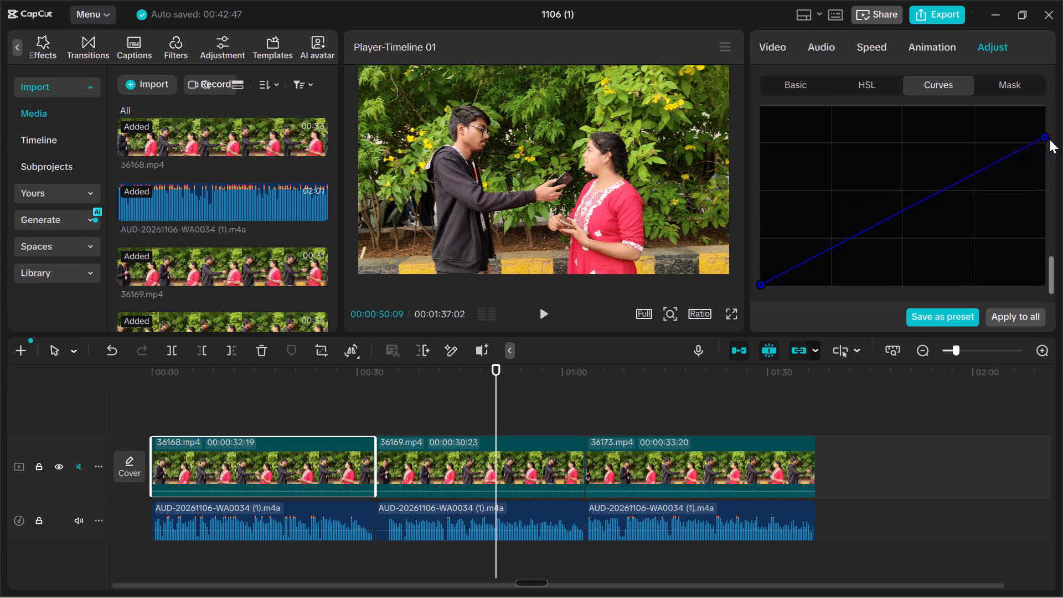
pyautogui.click(1046, 133)
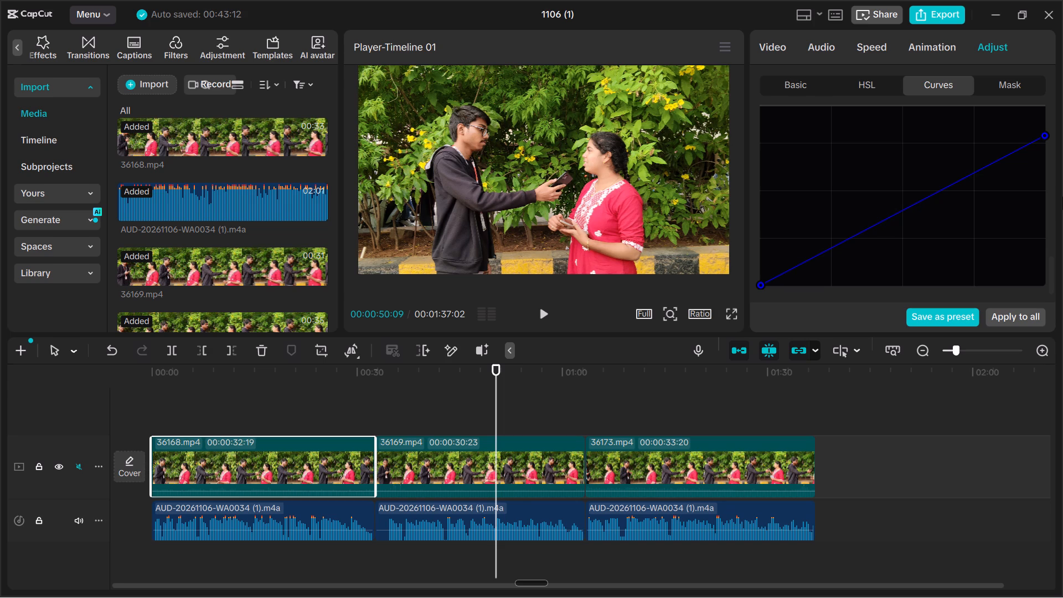
# Turn off Auto adjust in the basic adjustments of the 36168.mp4 clip.
pyautogui.moveTo(1054, 270); pyautogui.dragTo(1061, 166)
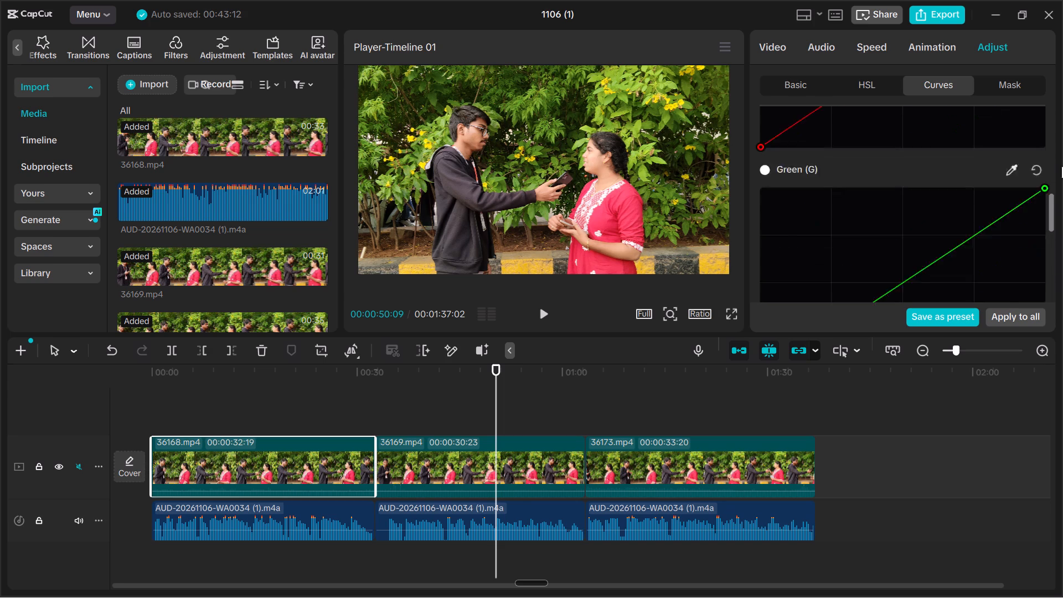
pyautogui.moveTo(1061, 166); pyautogui.dragTo(1062, 39)
pyautogui.click(789, 91)
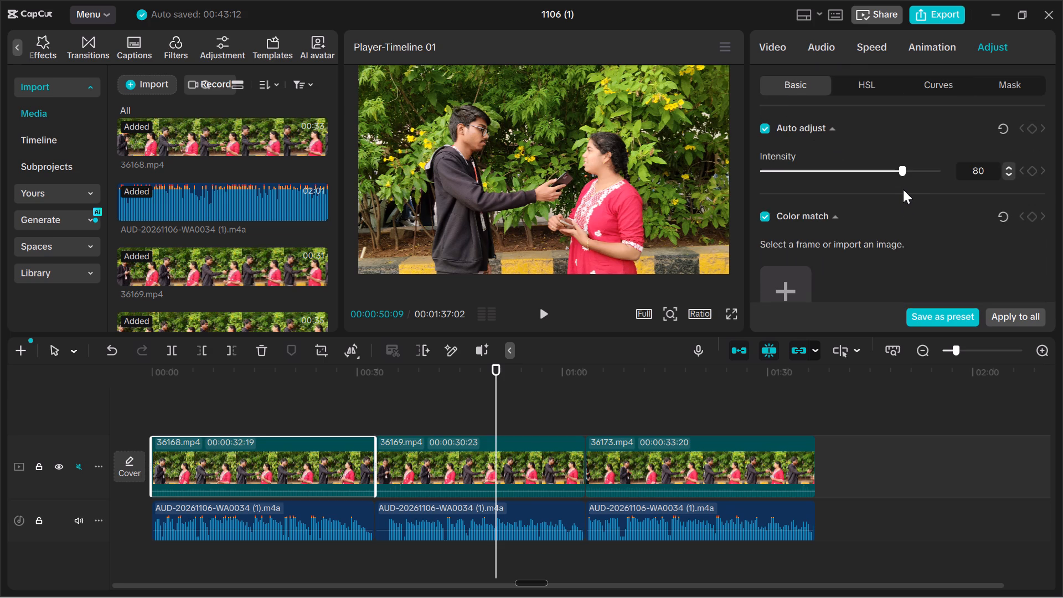
pyautogui.scroll(2, 898, 183)
pyautogui.click(765, 129)
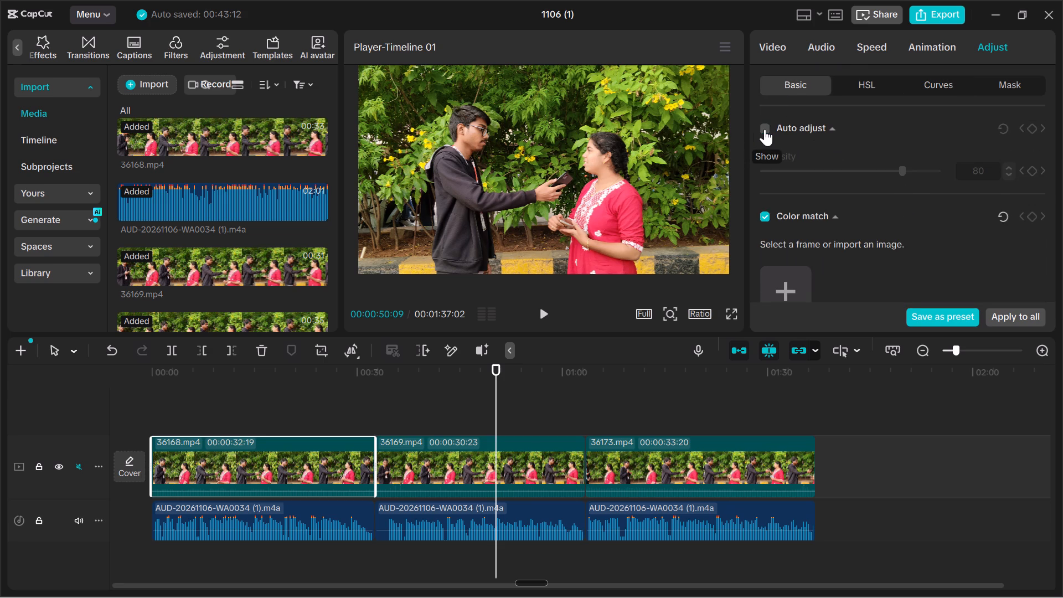
# Toggle 36168.mp4's Adjust section off and back on to compare the picture with and without the manual colour settings.
pyautogui.scroll(-6, 901, 199)
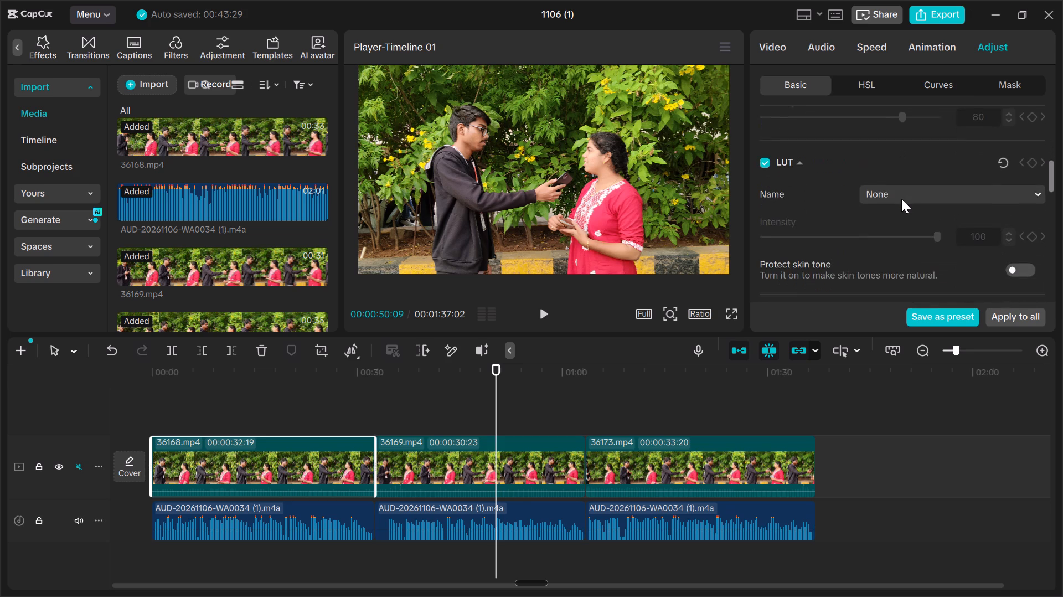
pyautogui.scroll(-3, 848, 198)
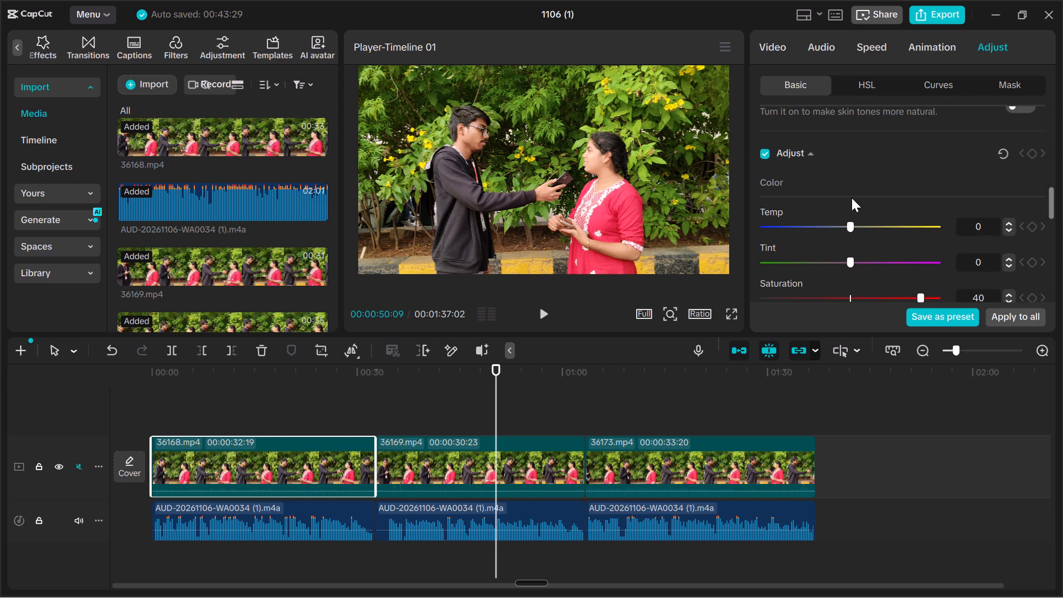
pyautogui.click(766, 156)
pyautogui.click(766, 156)
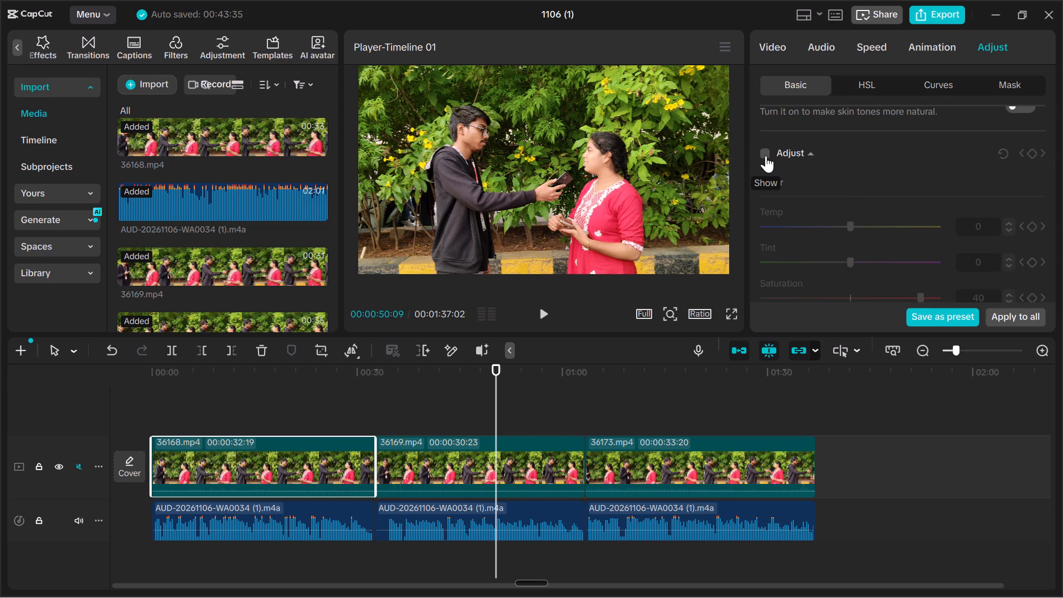
# Adjust the lightness of 36168.mp4 by setting Highlight to -13, Shadow to 5 and Whites to -9.
pyautogui.scroll(-4, 858, 196)
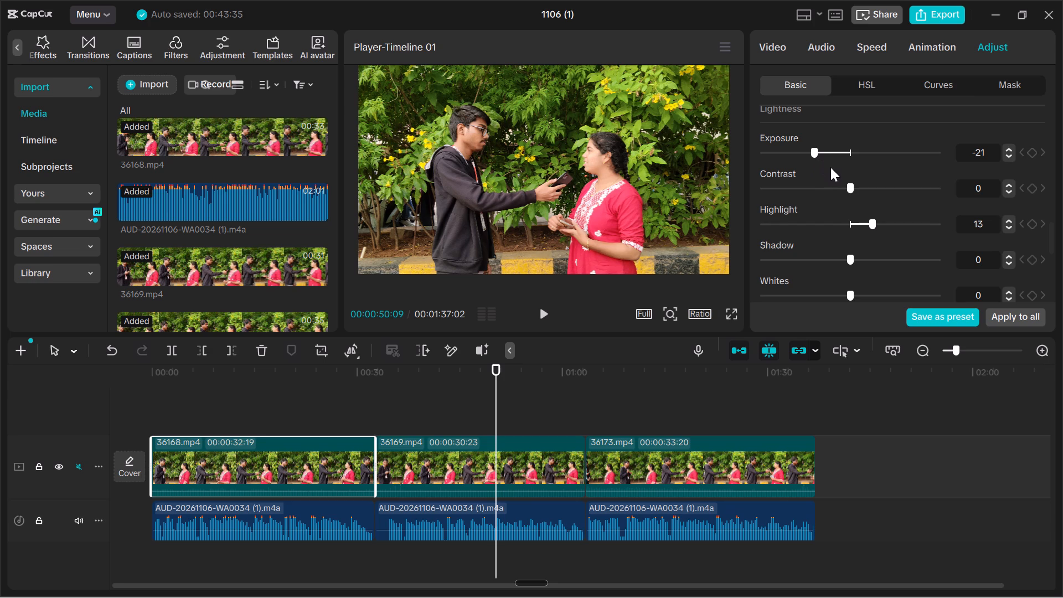
pyautogui.moveTo(870, 224); pyautogui.dragTo(835, 223)
pyautogui.moveTo(835, 223); pyautogui.dragTo(824, 224)
pyautogui.click(852, 259)
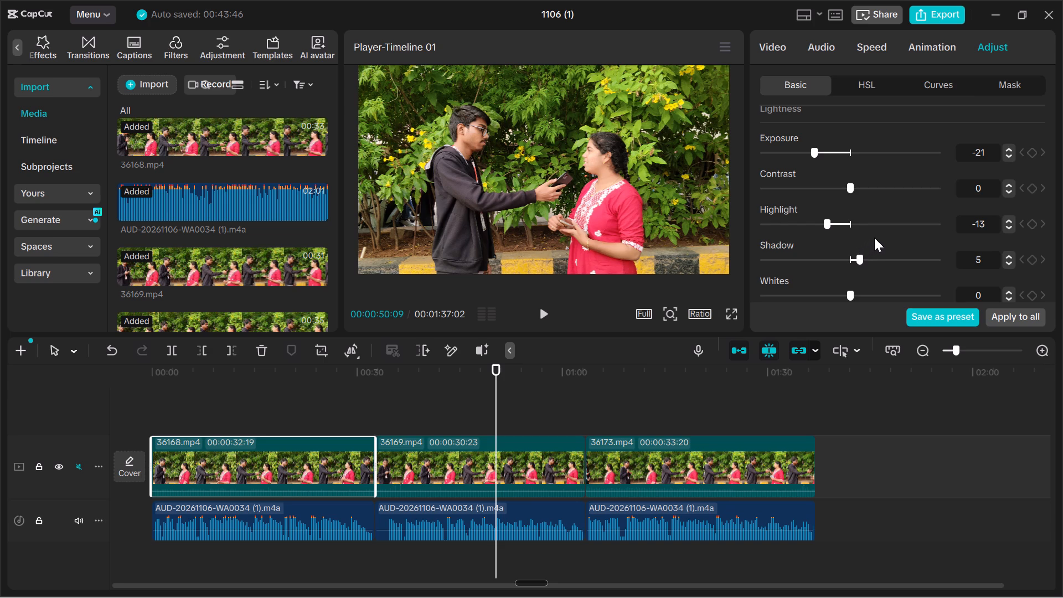
pyautogui.scroll(-1, 854, 264)
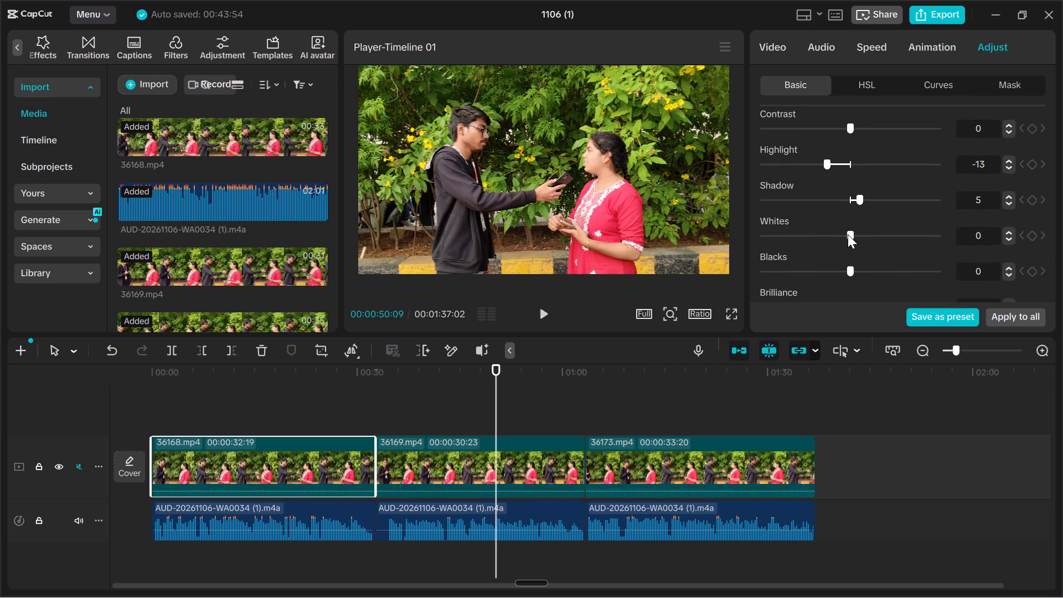
pyautogui.moveTo(848, 234); pyautogui.dragTo(833, 241)
pyautogui.moveTo(833, 241); pyautogui.dragTo(832, 242)
# Set the Sharpen effect of the 36168.mp4 clip to 6.
pyautogui.scroll(-1, 877, 240)
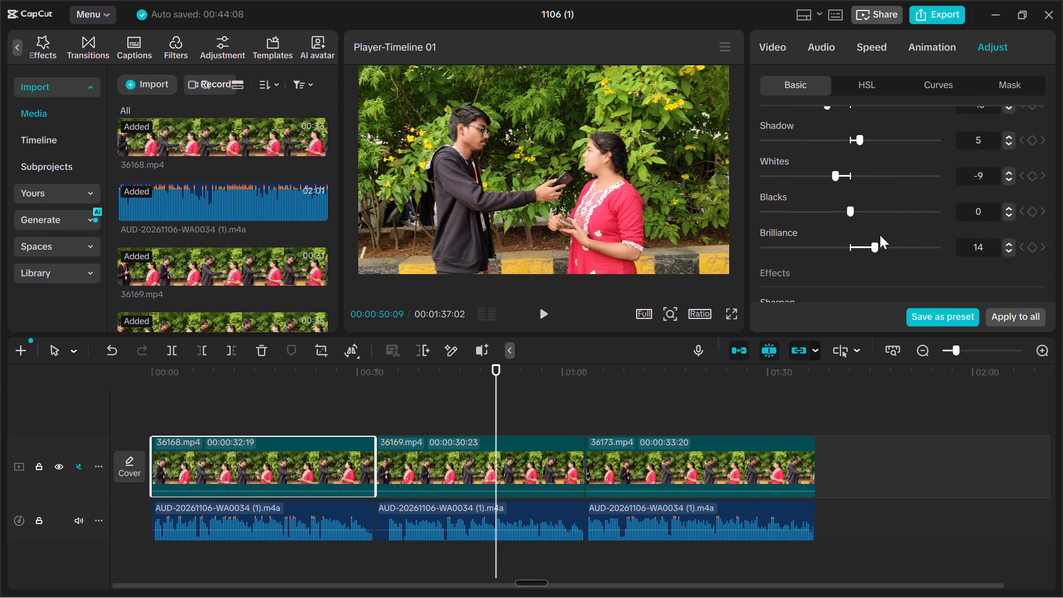
pyautogui.scroll(-1, 881, 231)
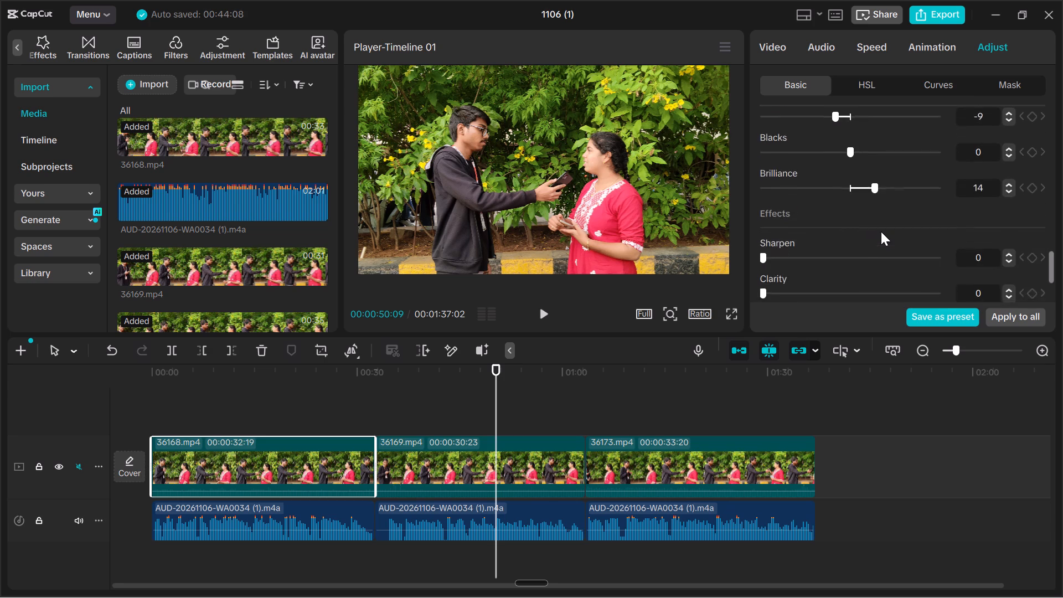
pyautogui.scroll(-2, 881, 231)
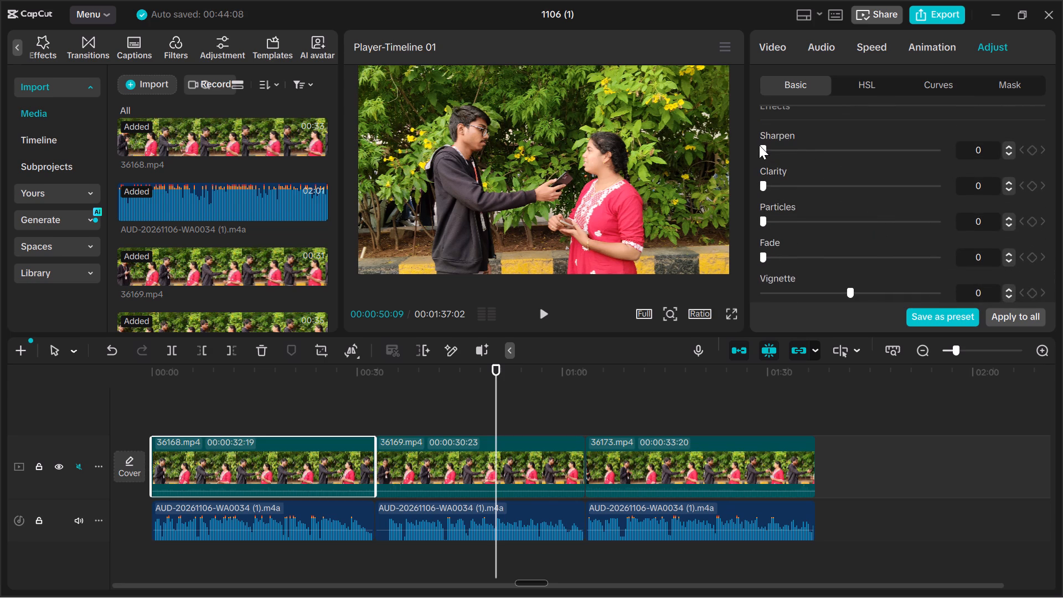
pyautogui.moveTo(760, 150); pyautogui.dragTo(771, 157)
# Set the Brilliance of the 36168.mp4 clip to 9.
pyautogui.scroll(2, 819, 198)
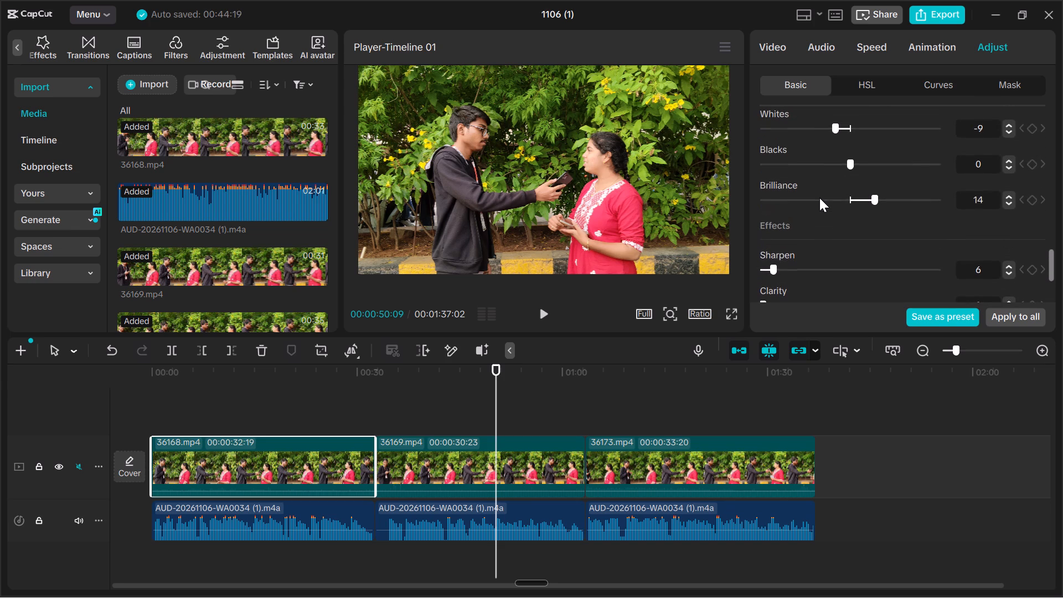
pyautogui.moveTo(876, 202); pyautogui.dragTo(864, 202)
pyautogui.moveTo(864, 202); pyautogui.dragTo(863, 202)
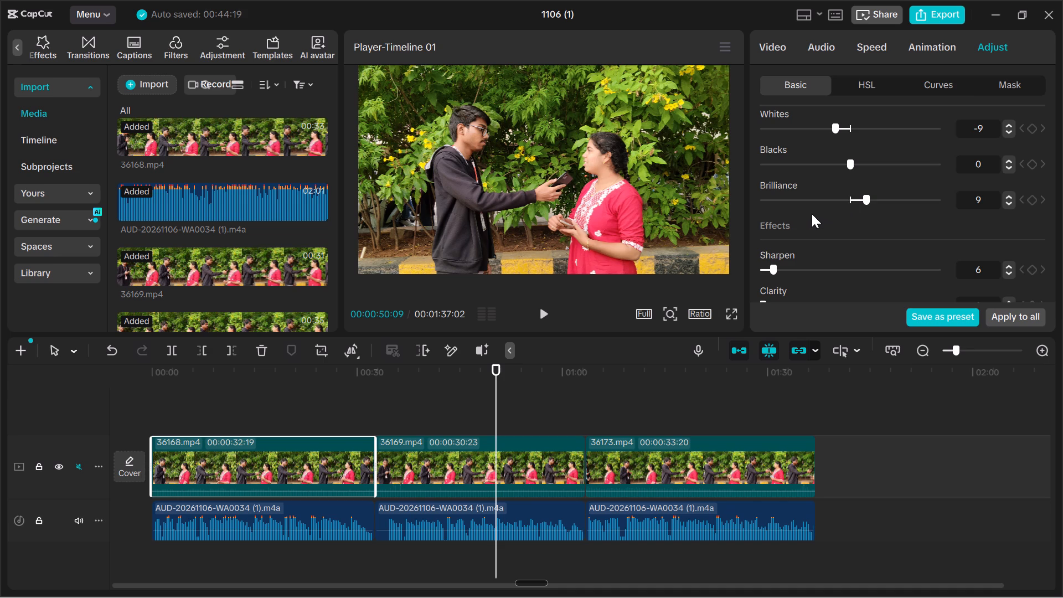
# Warm the colour of the 36168.mp4 clip by setting Temp to 5.
pyautogui.scroll(-4, 815, 214)
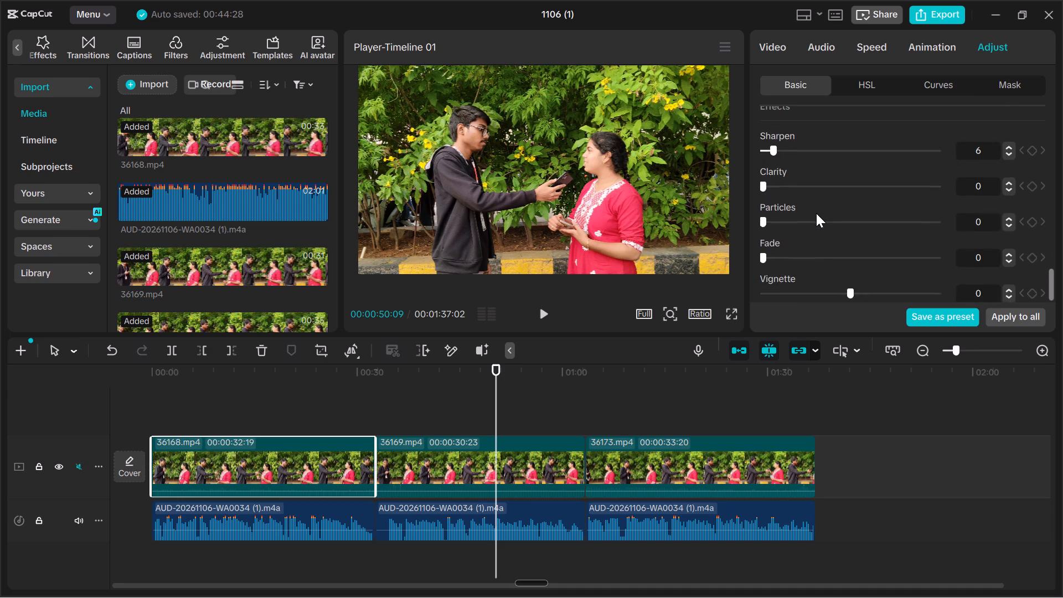
pyautogui.scroll(5, 816, 213)
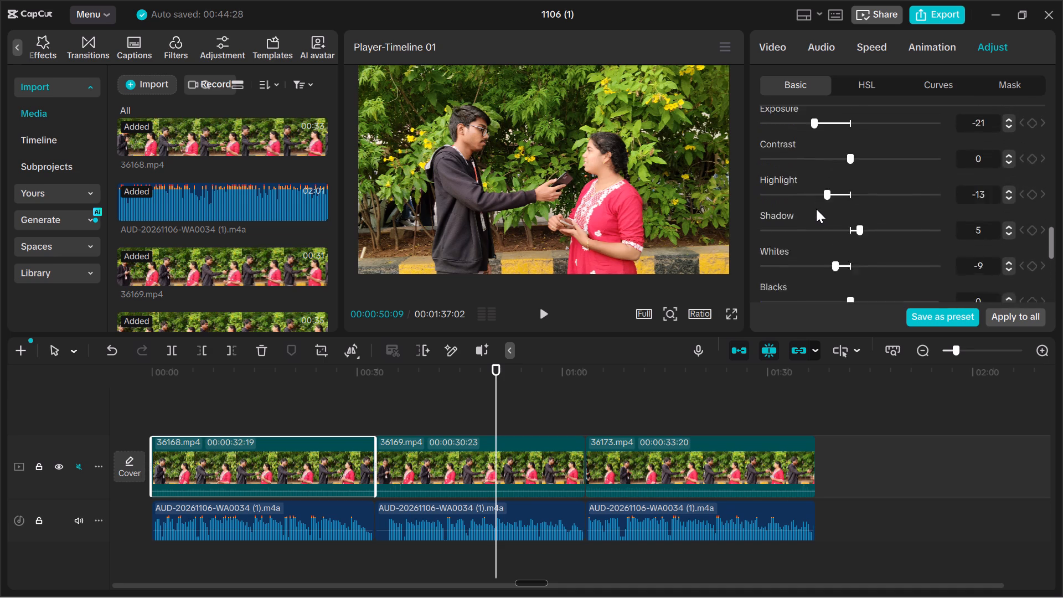
pyautogui.scroll(3, 816, 209)
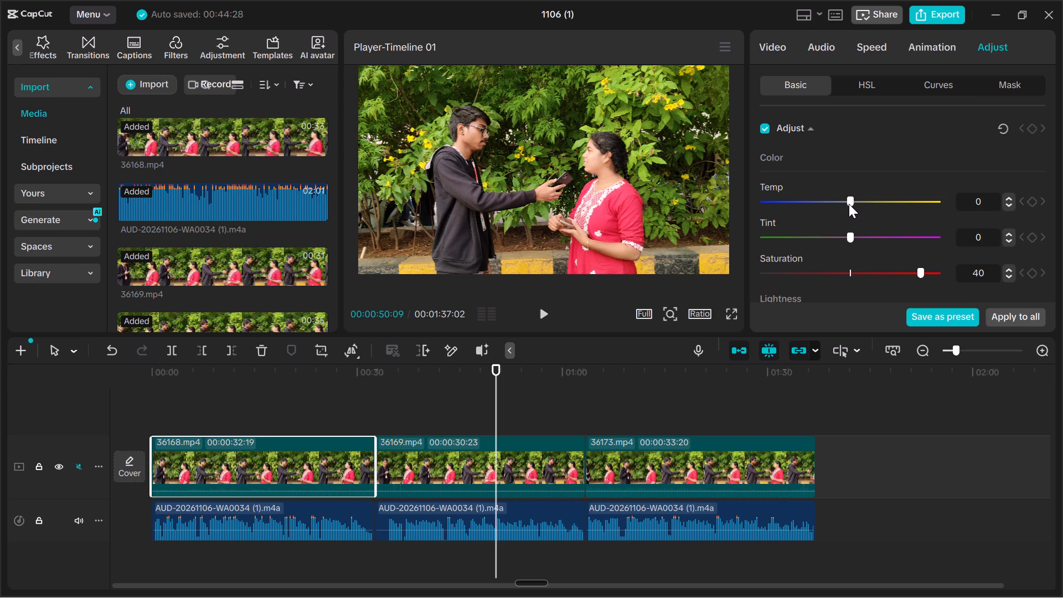
pyautogui.moveTo(848, 202); pyautogui.dragTo(853, 204)
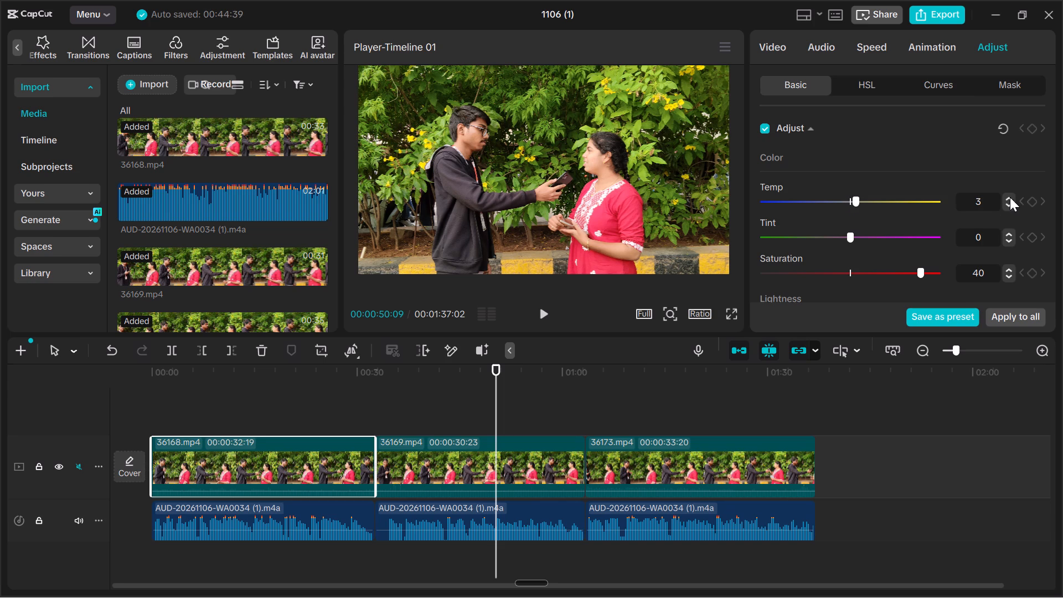
pyautogui.doubleClick(1009, 197)
# Set the Saturation of the 36168.mp4 clip to 0.
pyautogui.scroll(-1, 951, 226)
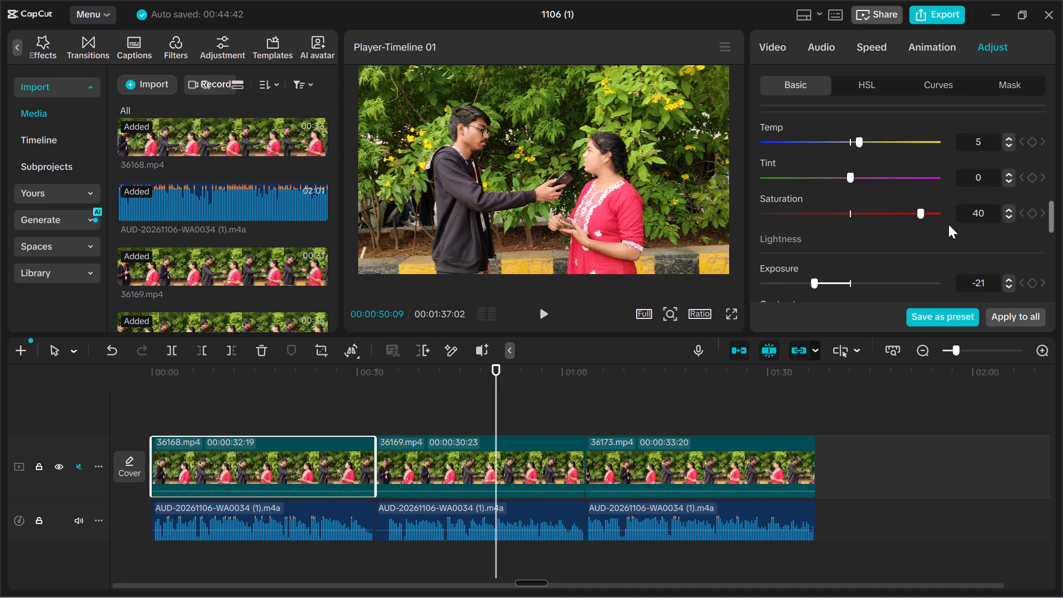
pyautogui.moveTo(919, 212); pyautogui.dragTo(849, 216)
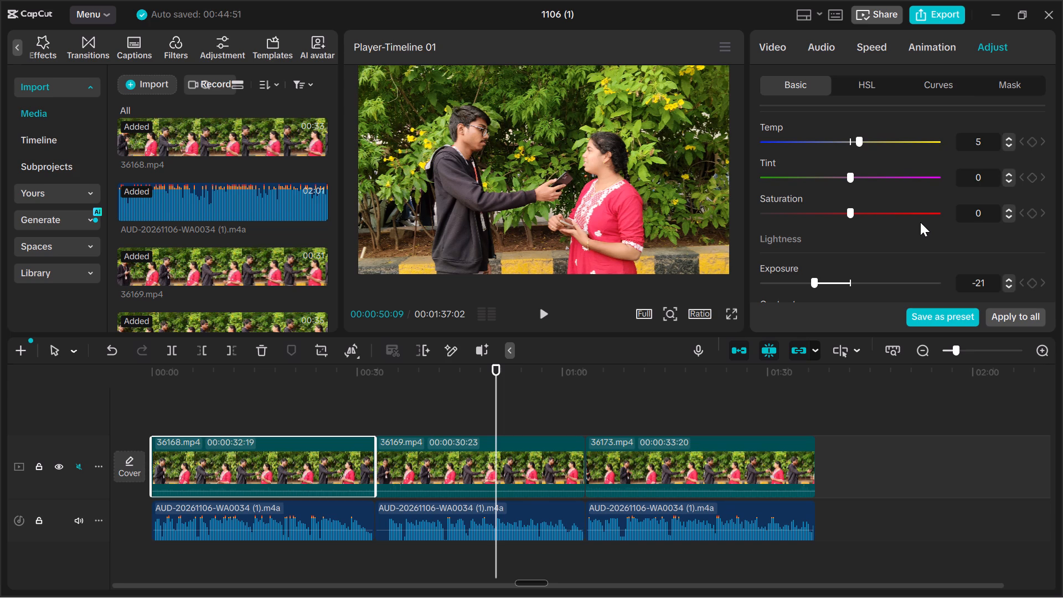
# Review the basic lightness, effects and LUT settings of the 36168.mp4 clip.
pyautogui.scroll(-2, 906, 230)
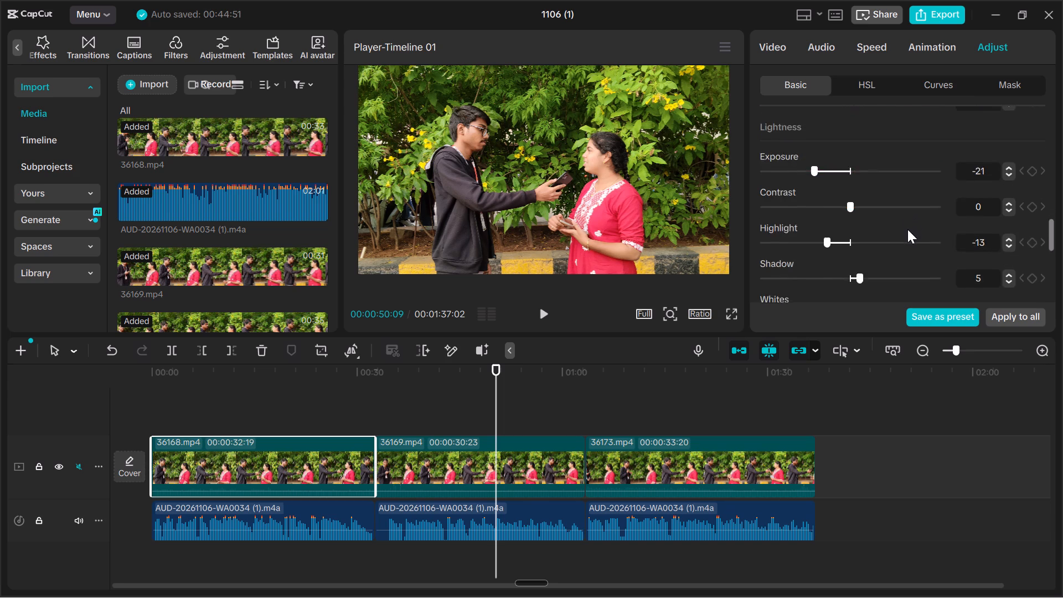
pyautogui.scroll(-8, 907, 229)
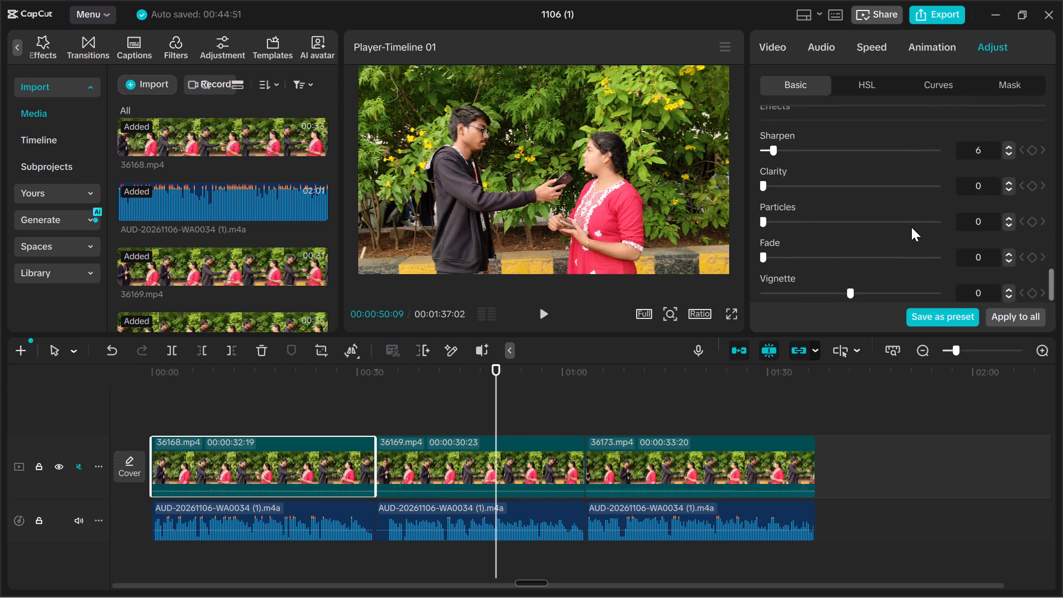
pyautogui.scroll(-3, 912, 223)
pyautogui.scroll(7, 912, 223)
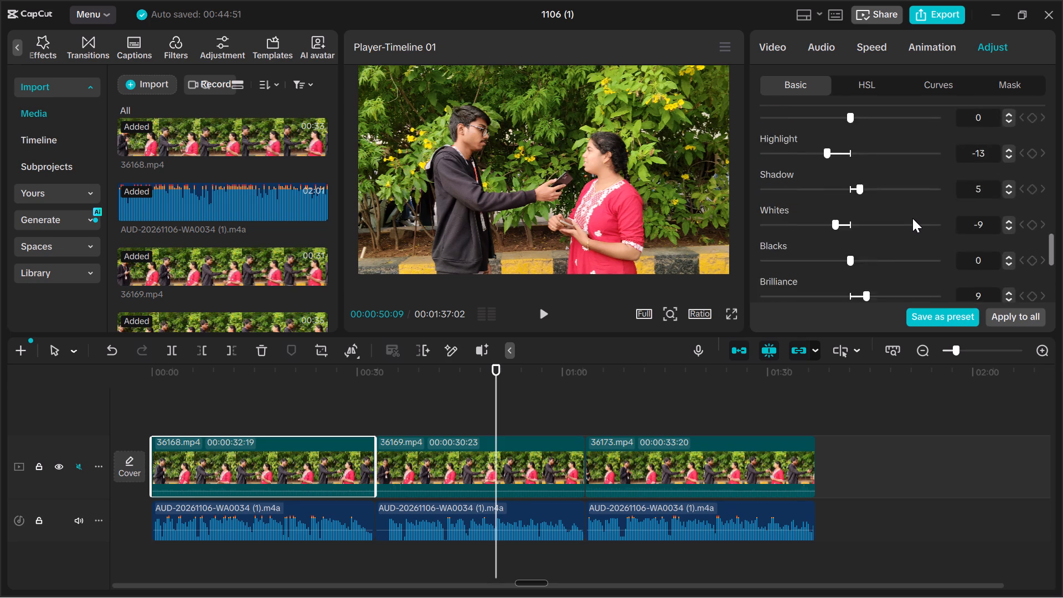
pyautogui.scroll(11, 912, 218)
pyautogui.scroll(-2, 911, 210)
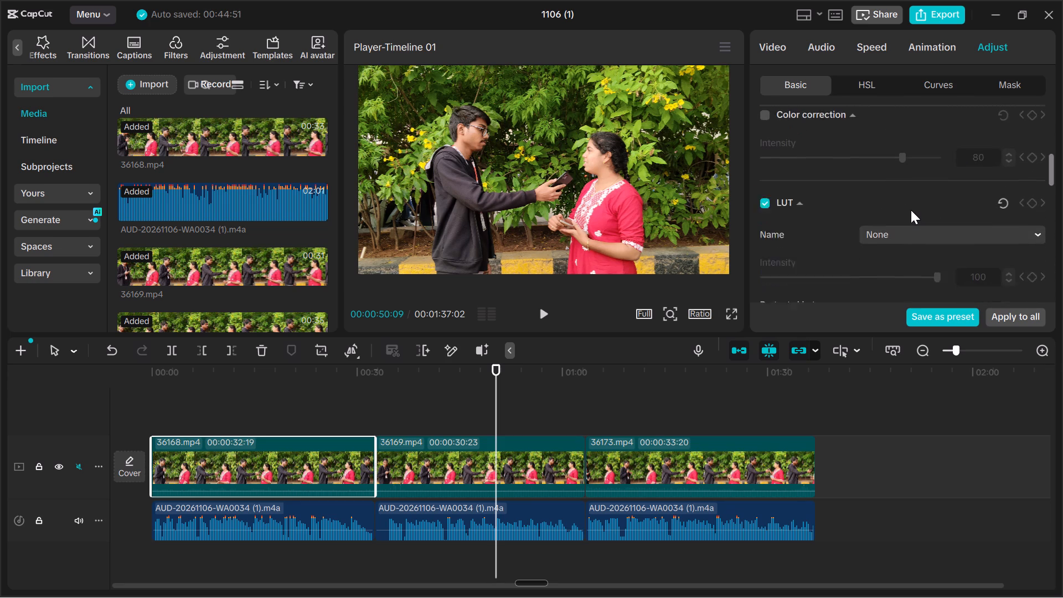
# Turn on Auto adjust for 36168.mp4 and apply its adjustments to all clips.
pyautogui.scroll(7, 895, 182)
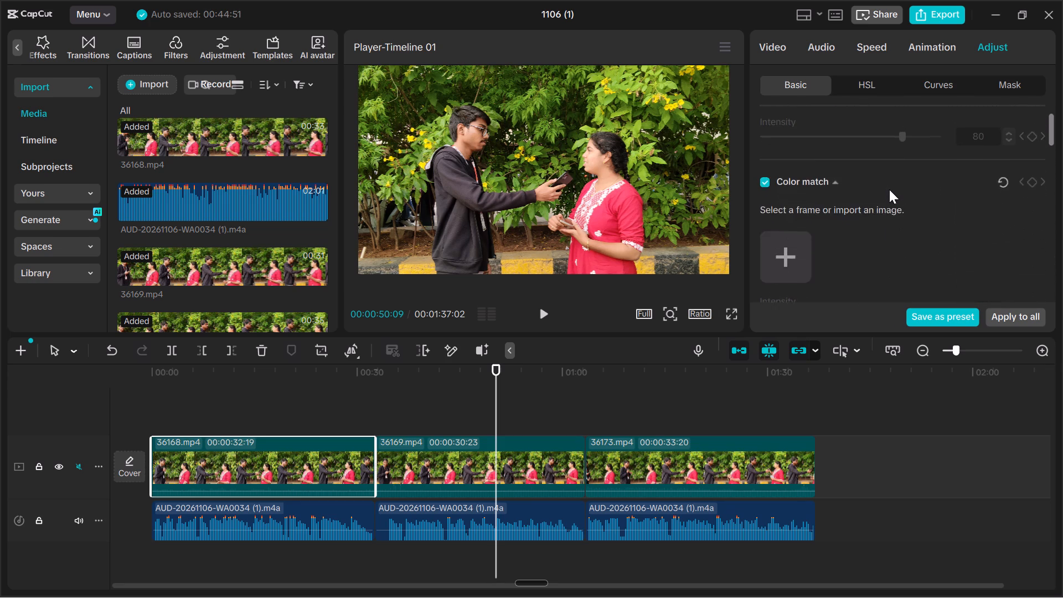
pyautogui.scroll(4, 889, 189)
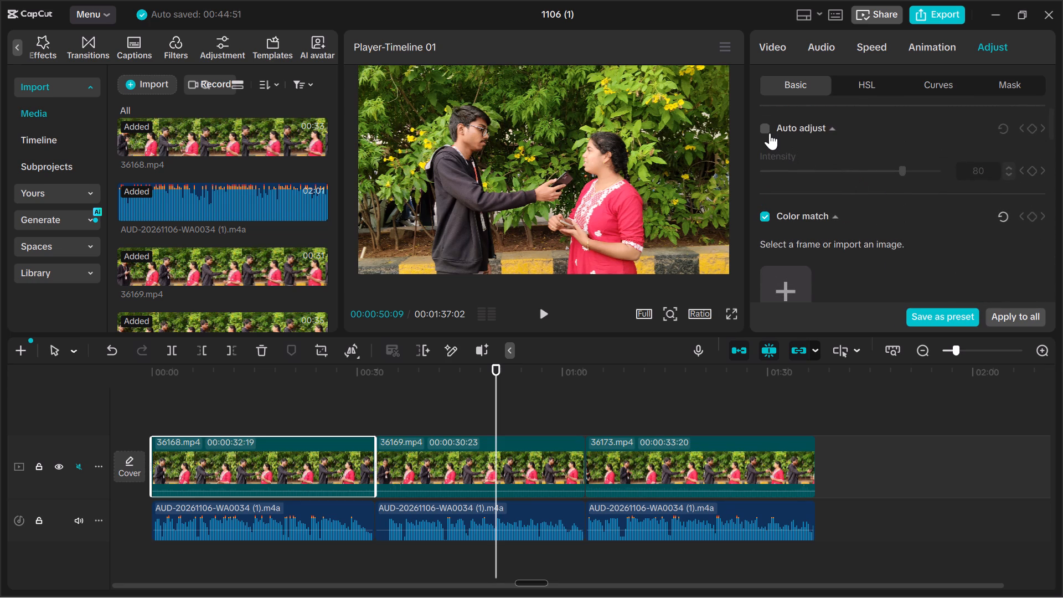
pyautogui.click(770, 133)
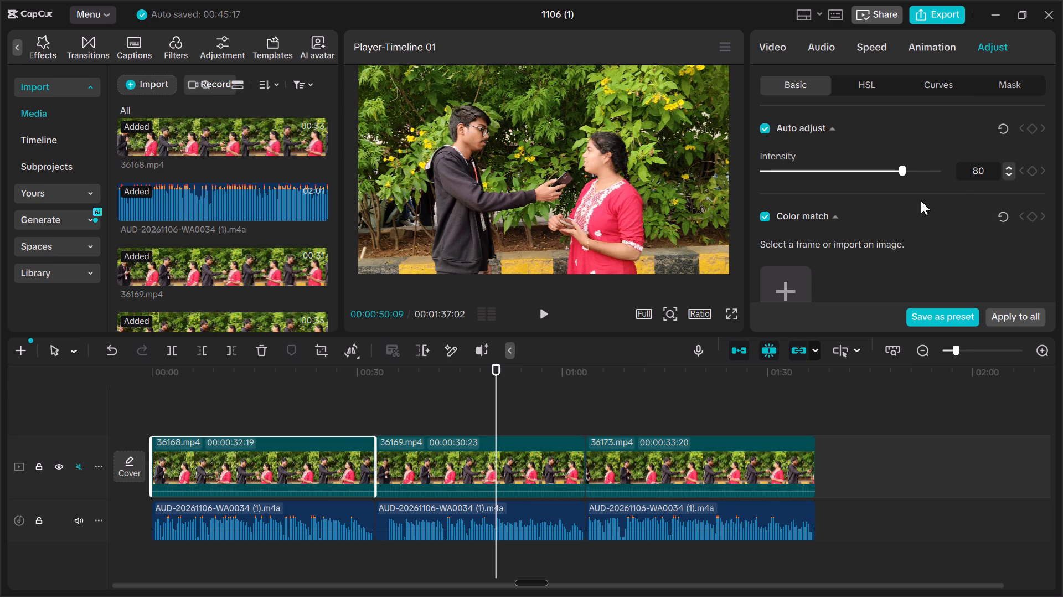
pyautogui.click(1013, 316)
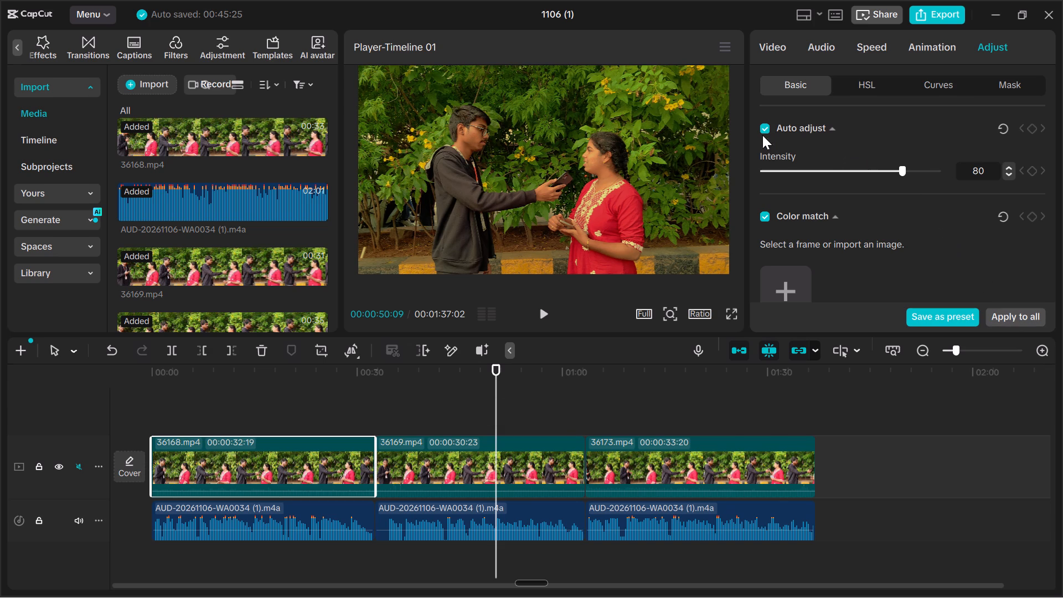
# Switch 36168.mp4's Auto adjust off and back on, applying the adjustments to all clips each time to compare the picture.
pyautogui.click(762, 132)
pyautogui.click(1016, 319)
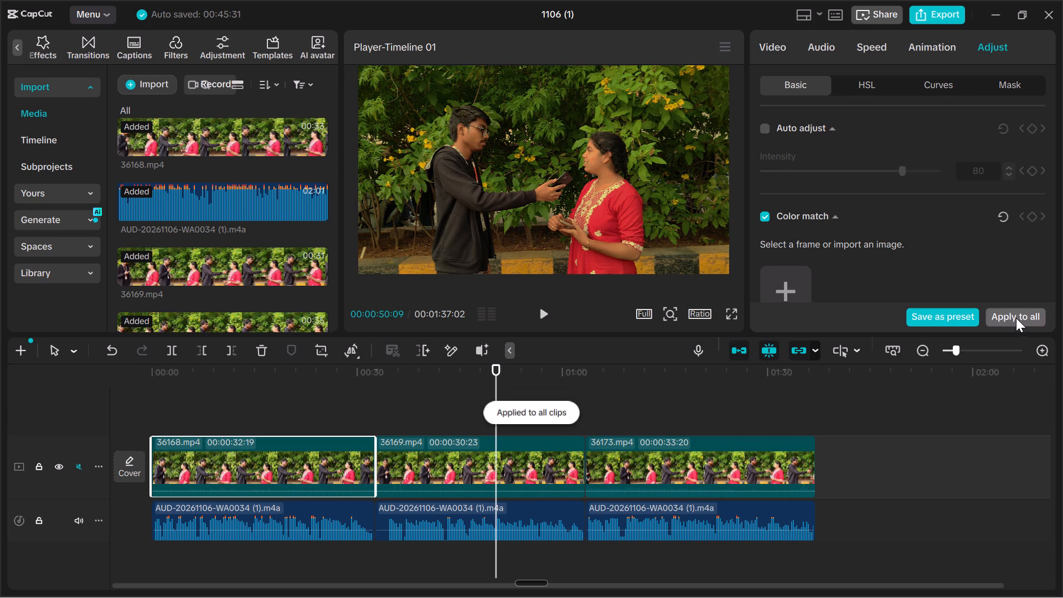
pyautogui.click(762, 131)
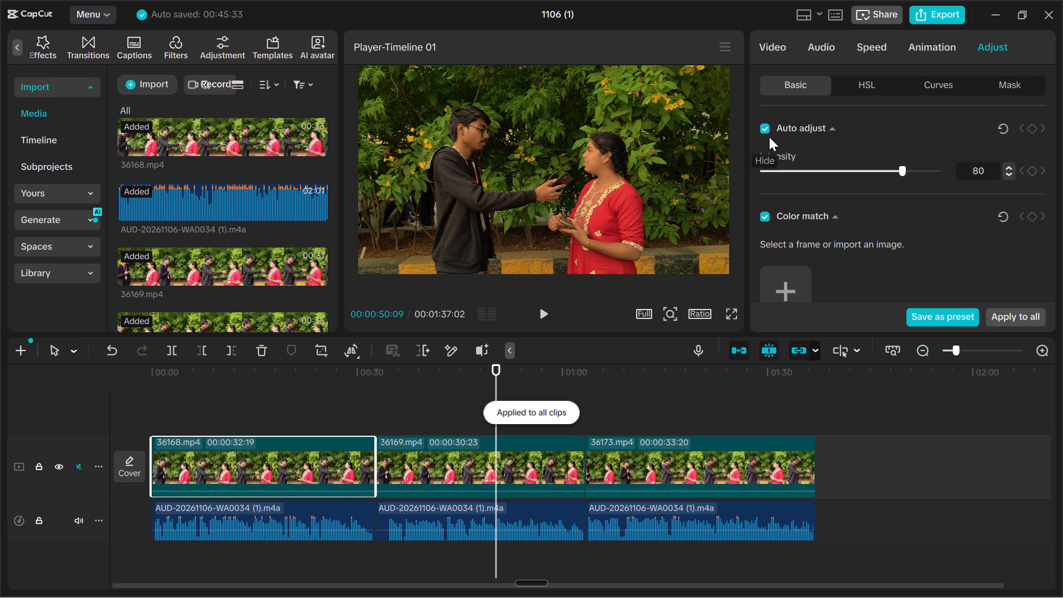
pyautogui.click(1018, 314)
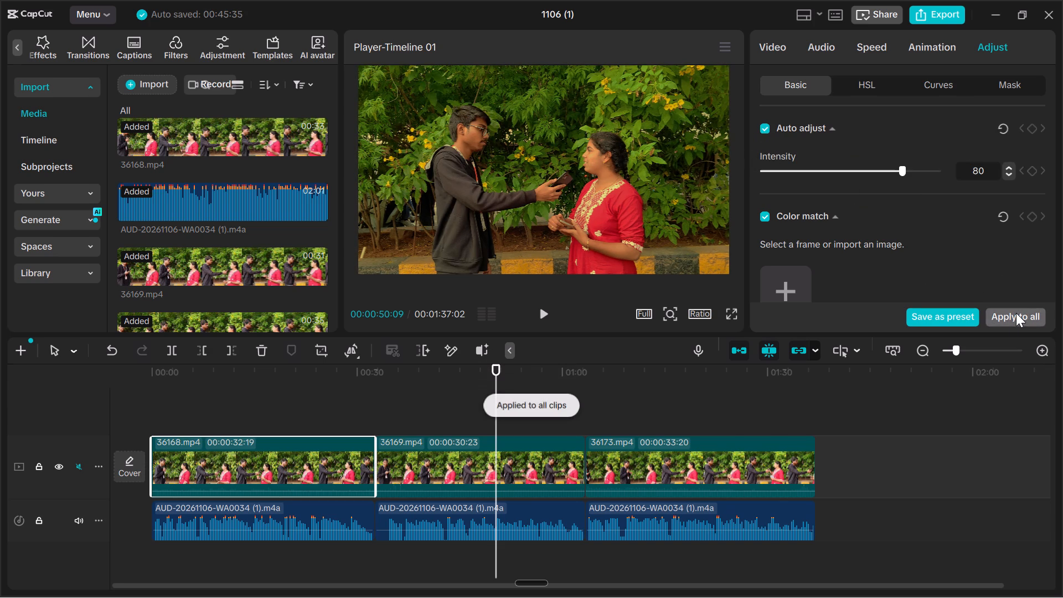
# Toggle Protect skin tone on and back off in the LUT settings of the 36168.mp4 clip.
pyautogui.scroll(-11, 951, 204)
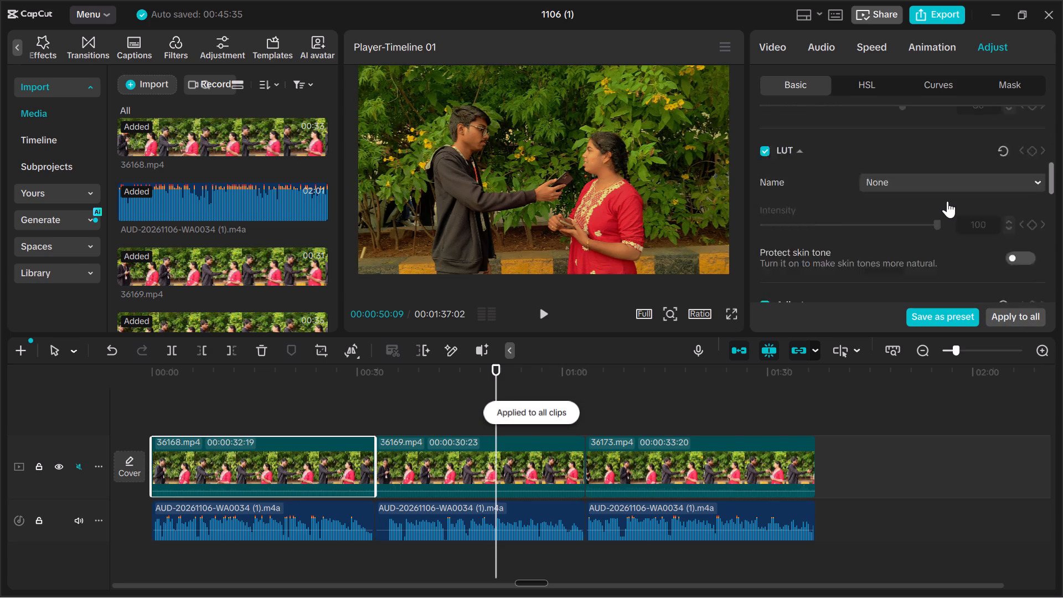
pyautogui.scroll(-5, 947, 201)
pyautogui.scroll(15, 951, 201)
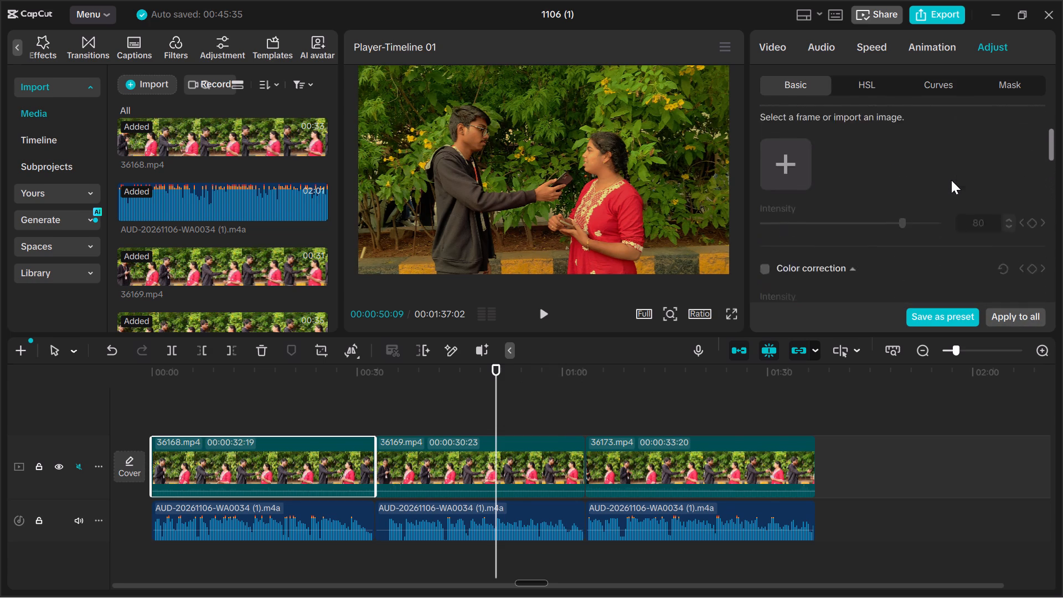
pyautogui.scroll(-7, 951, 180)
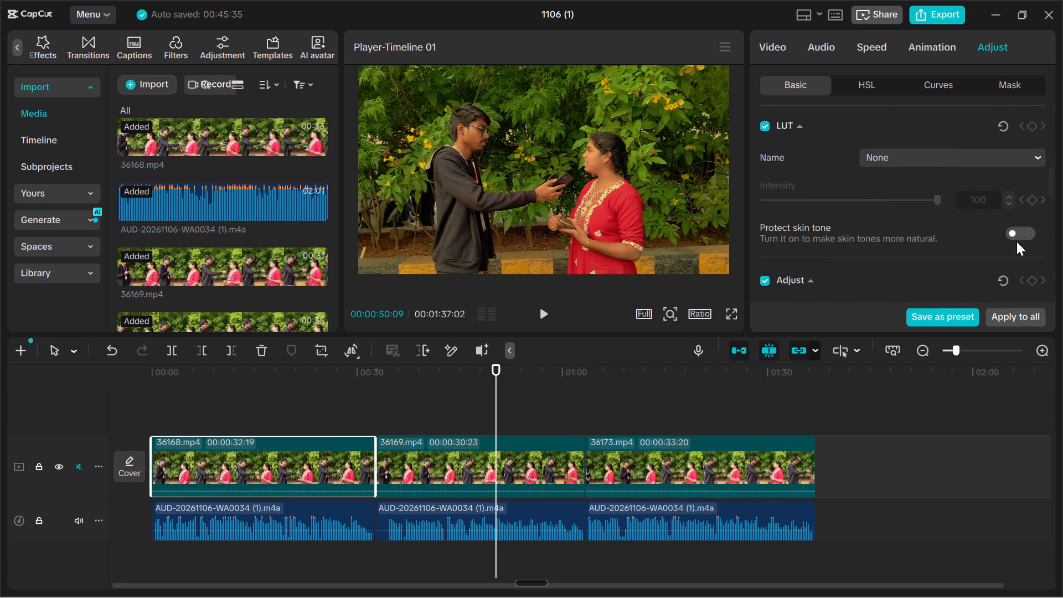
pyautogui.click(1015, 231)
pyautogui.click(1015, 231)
# Examine the Basic, HSL, Curves and Mask adjustment settings of the 36168.mp4 clip.
pyautogui.scroll(19, 948, 230)
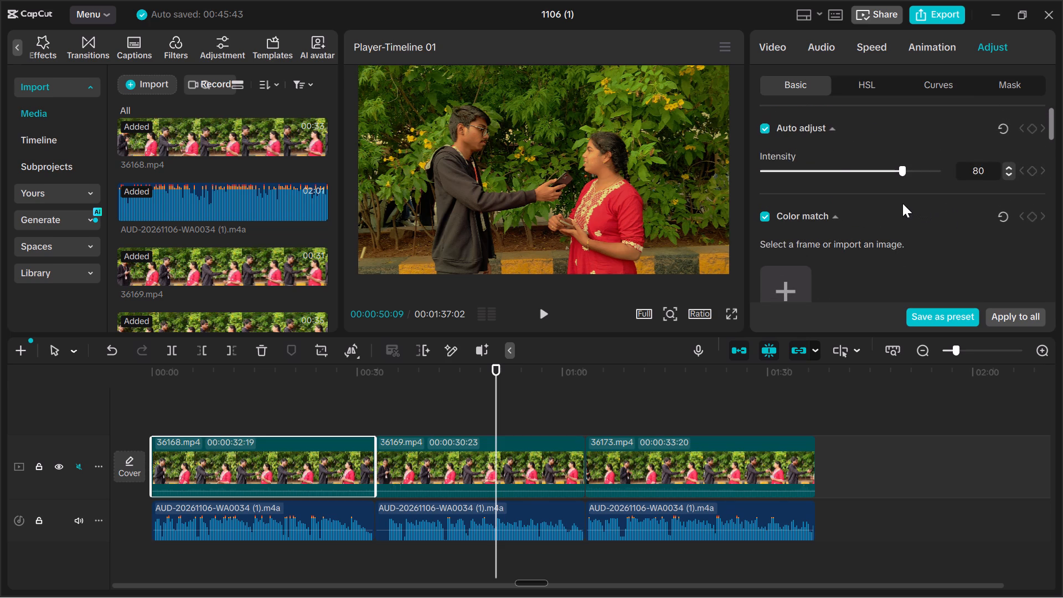
pyautogui.click(883, 79)
pyautogui.click(927, 85)
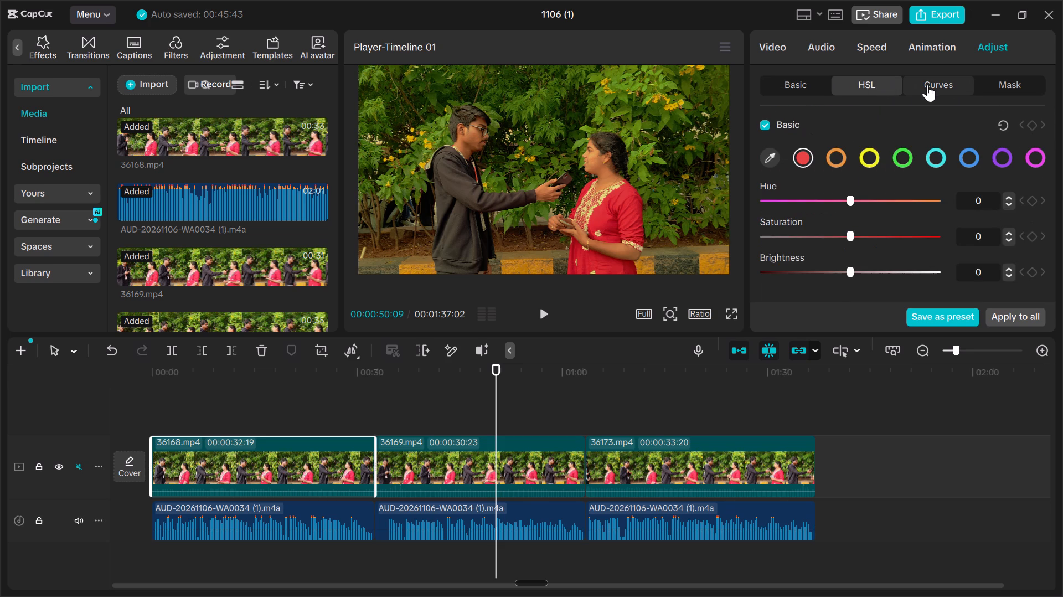
pyautogui.scroll(-12, 956, 153)
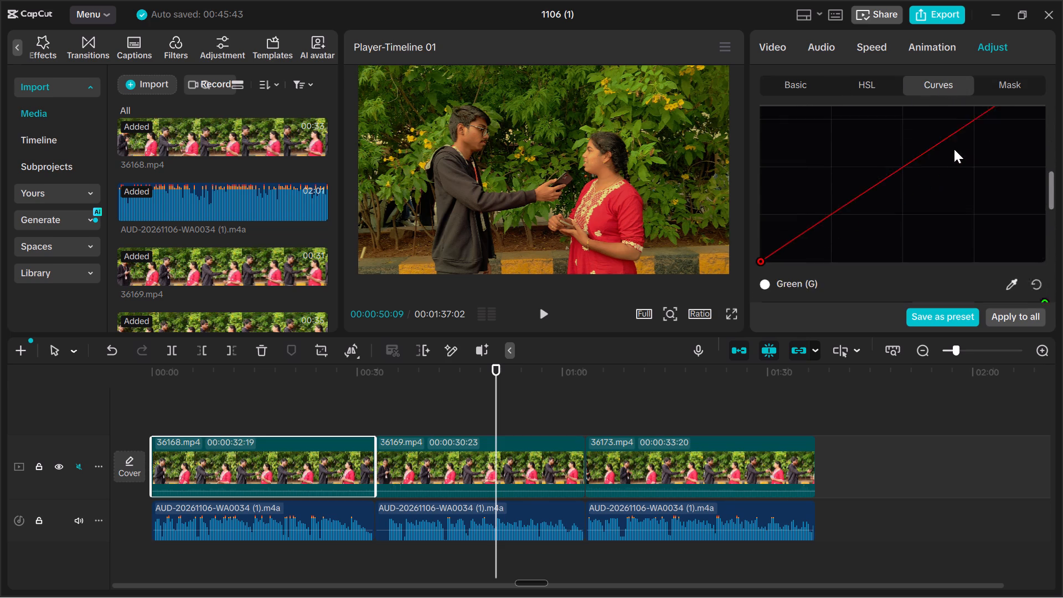
pyautogui.scroll(-14, 954, 149)
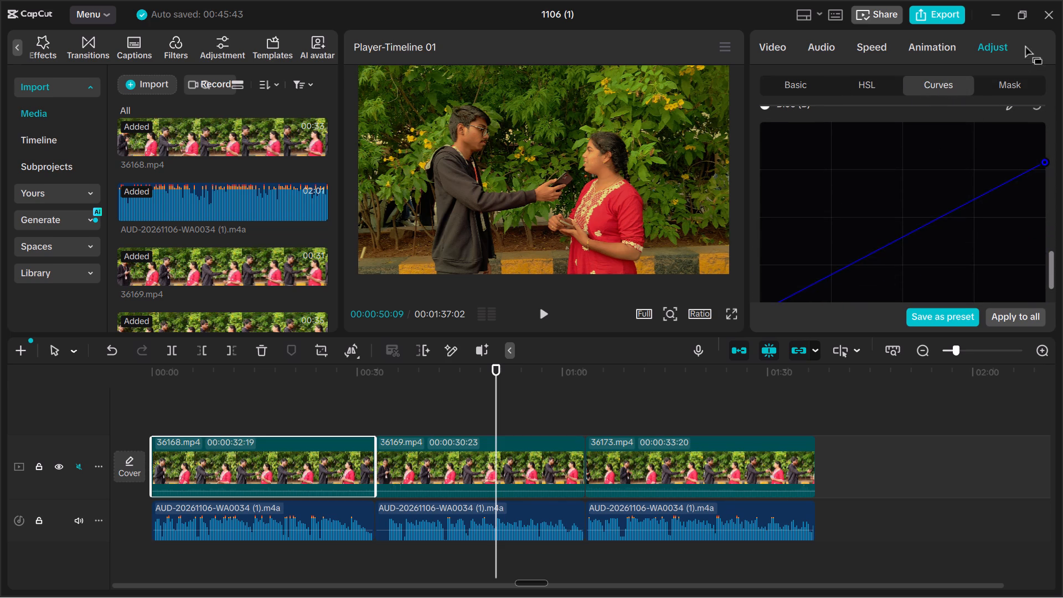
pyautogui.click(1014, 81)
pyautogui.click(799, 86)
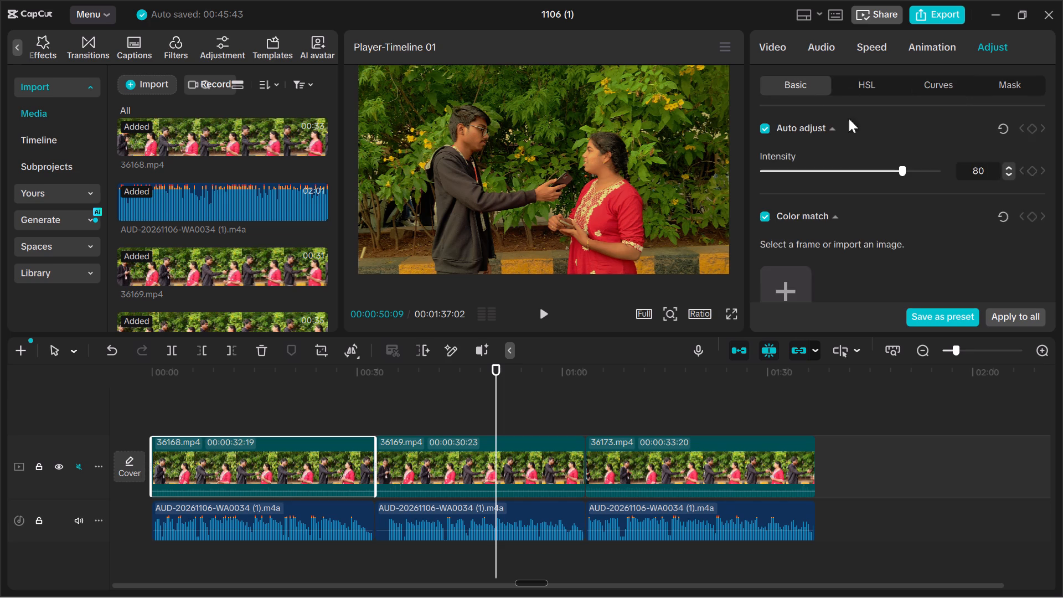
# Apply the 36168.mp4 clip's basic adjustments to all clips.
pyautogui.scroll(-8, 976, 202)
pyautogui.click(1014, 315)
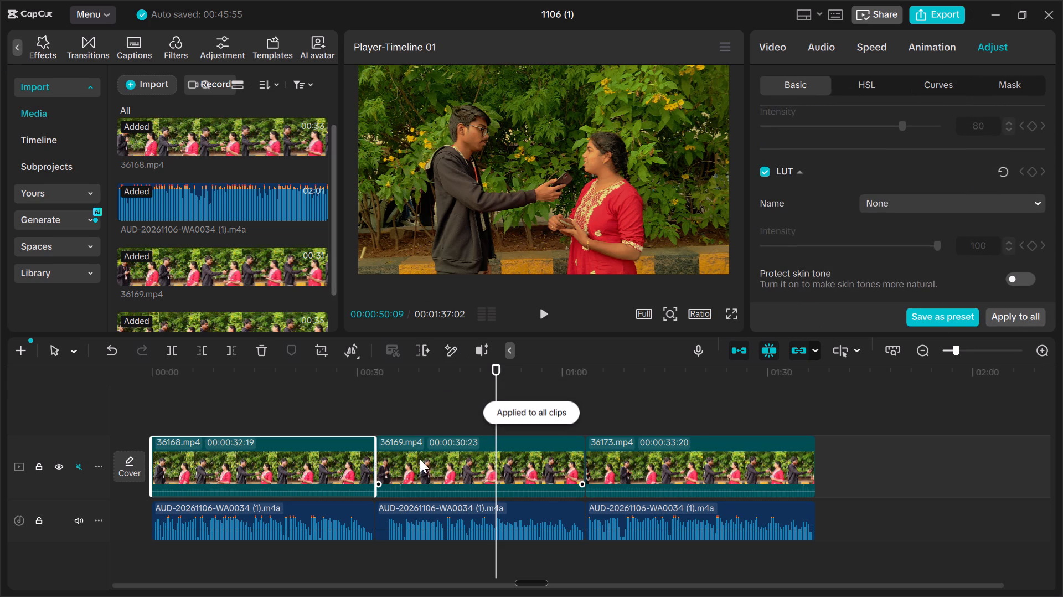
# Search the filter library for "tan.".
pyautogui.click(176, 45)
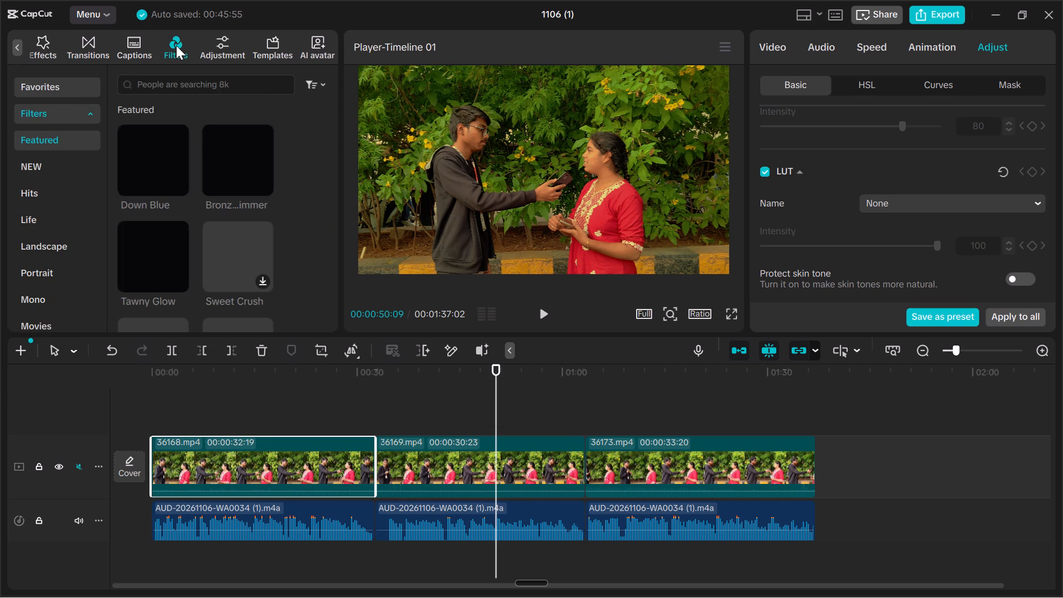
pyautogui.click(208, 88)
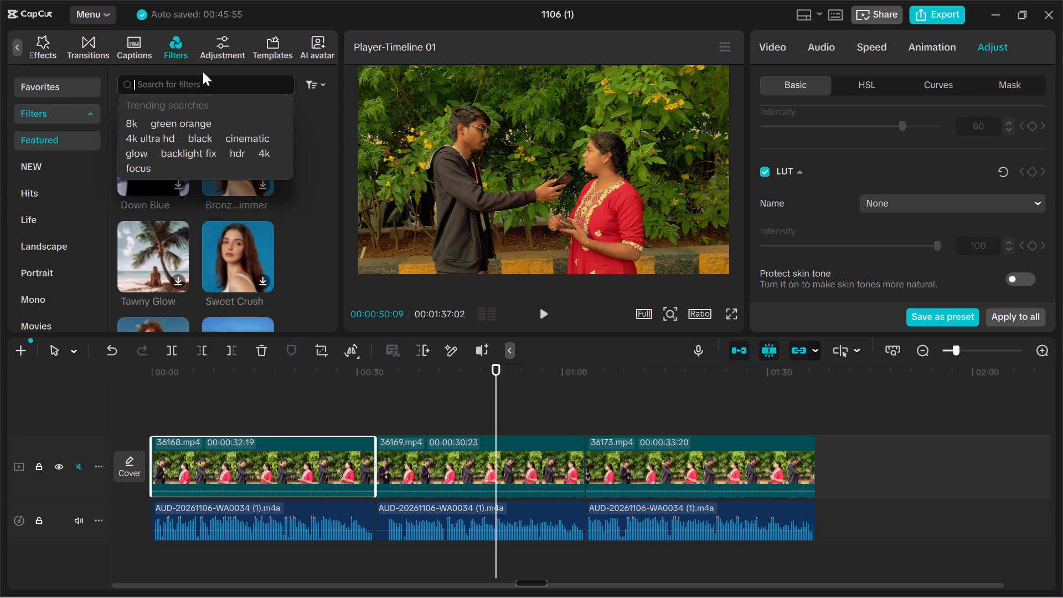
pyautogui.hotkey('shift', 't')
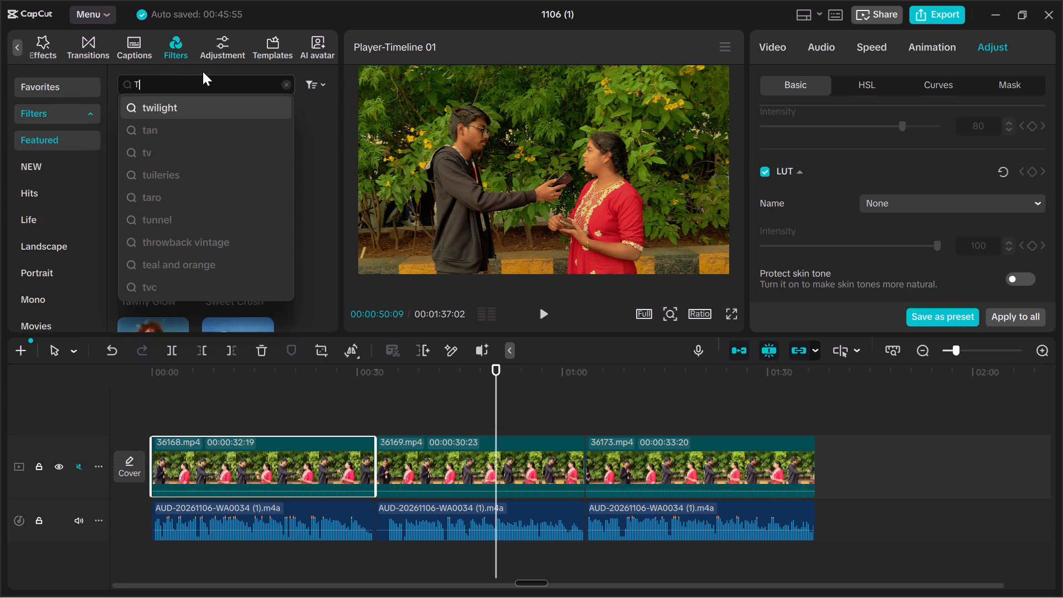
pyautogui.write('an')
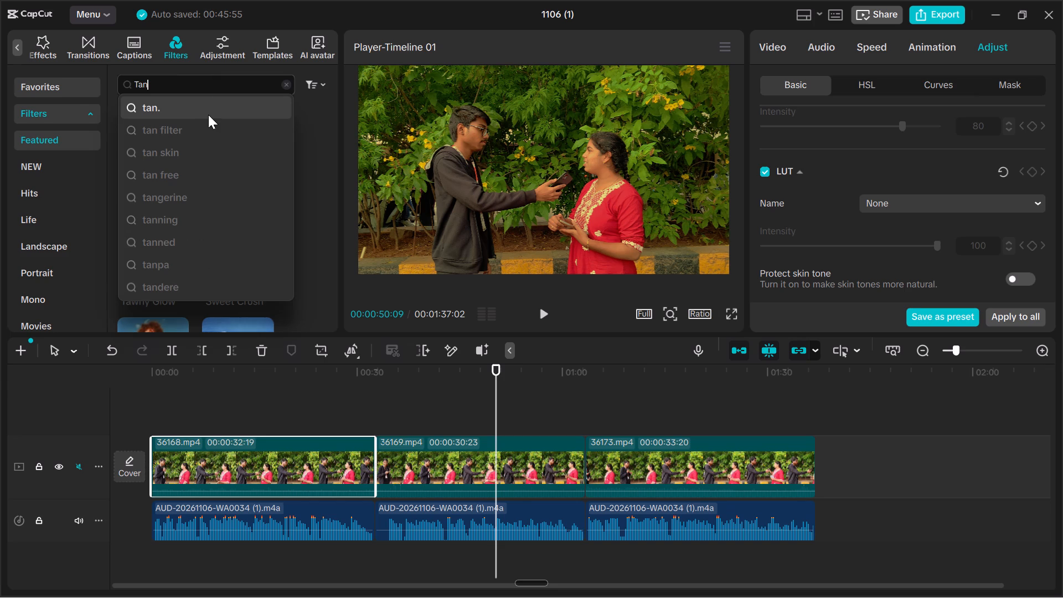
pyautogui.click(198, 109)
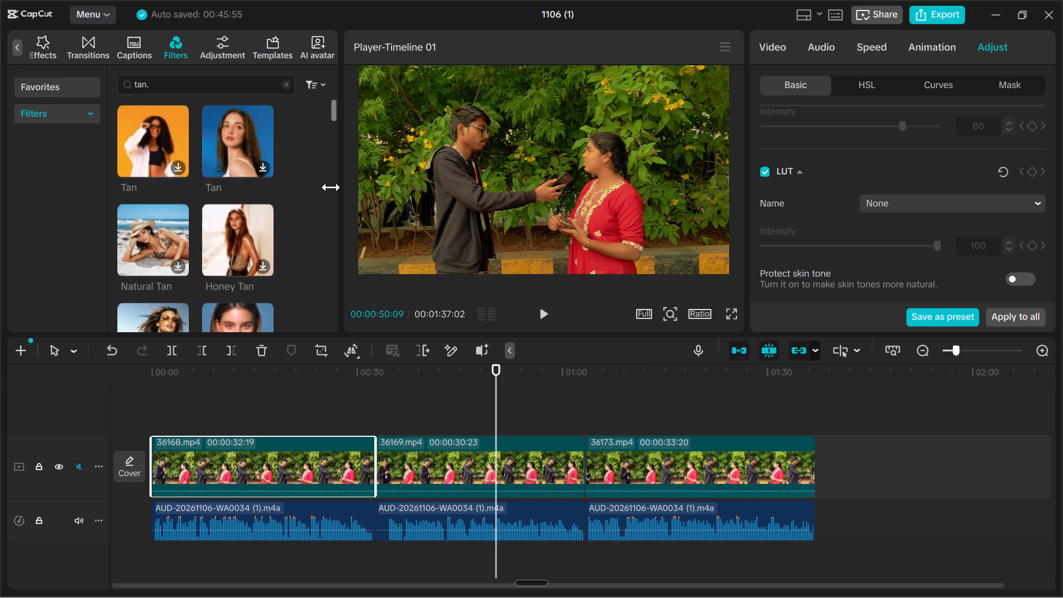
# Preview the first Tan filter from the search results on the footage.
pyautogui.click(181, 166)
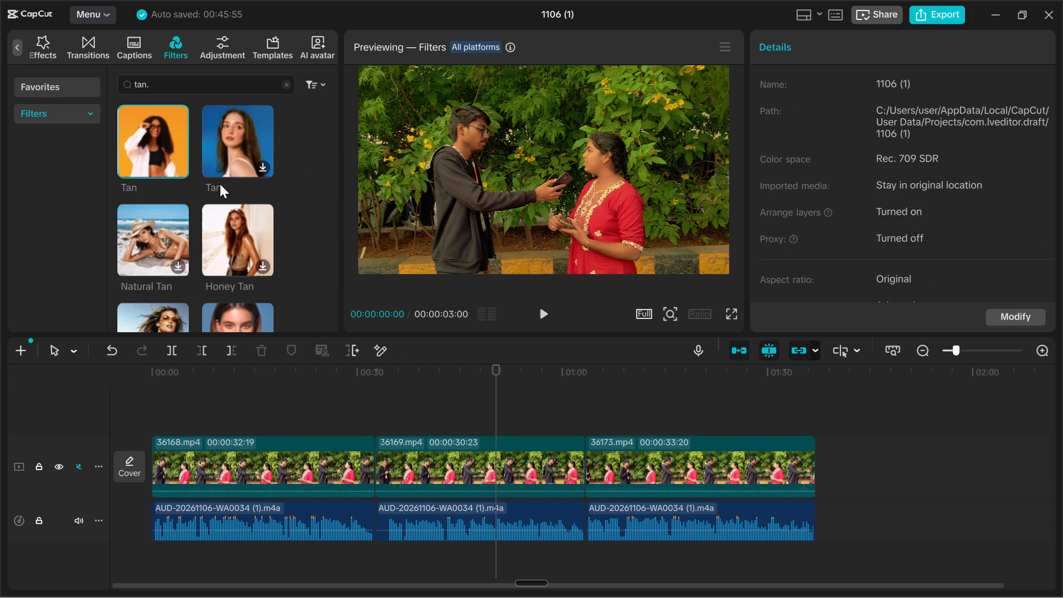
pyautogui.click(151, 142)
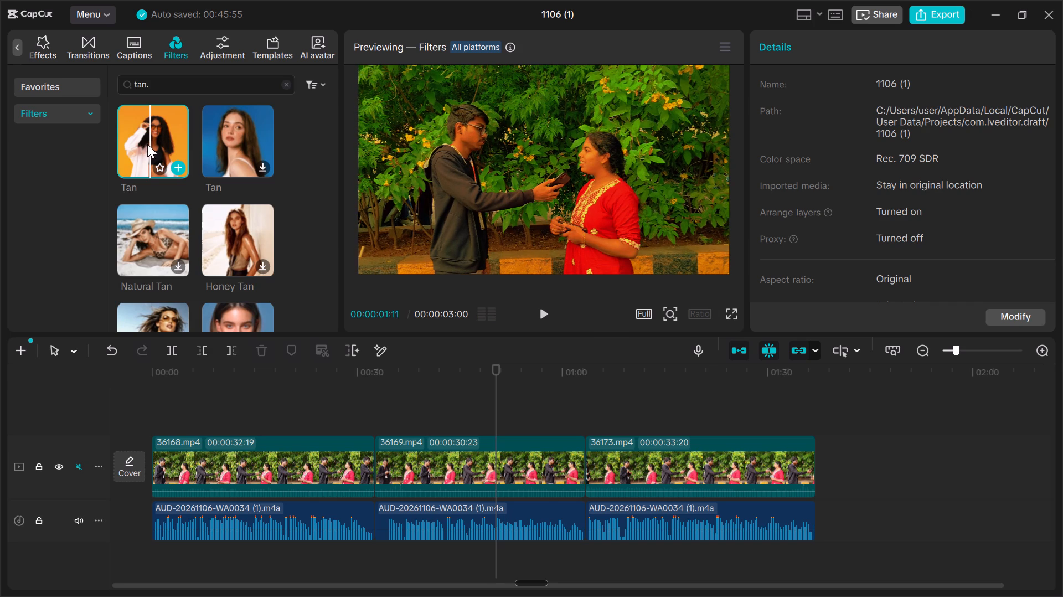
pyautogui.click(126, 188)
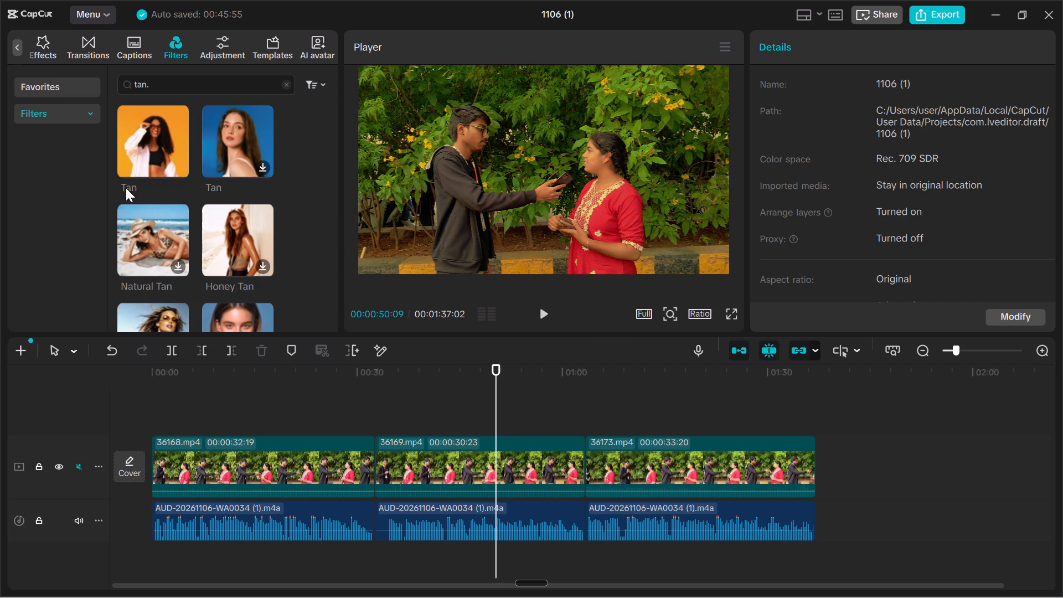
pyautogui.click(137, 135)
pyautogui.click(316, 87)
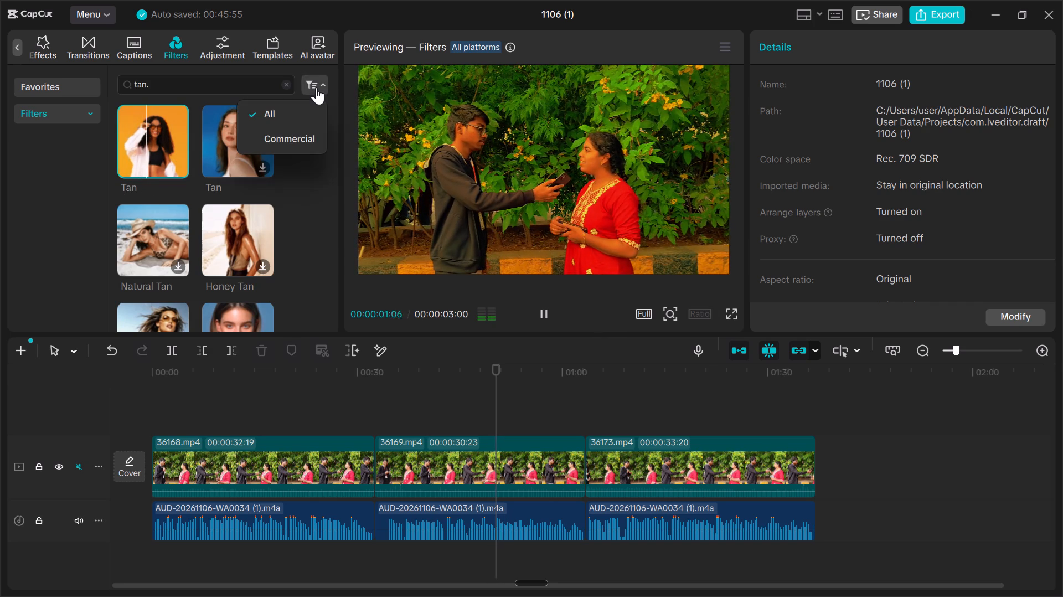
pyautogui.click(302, 185)
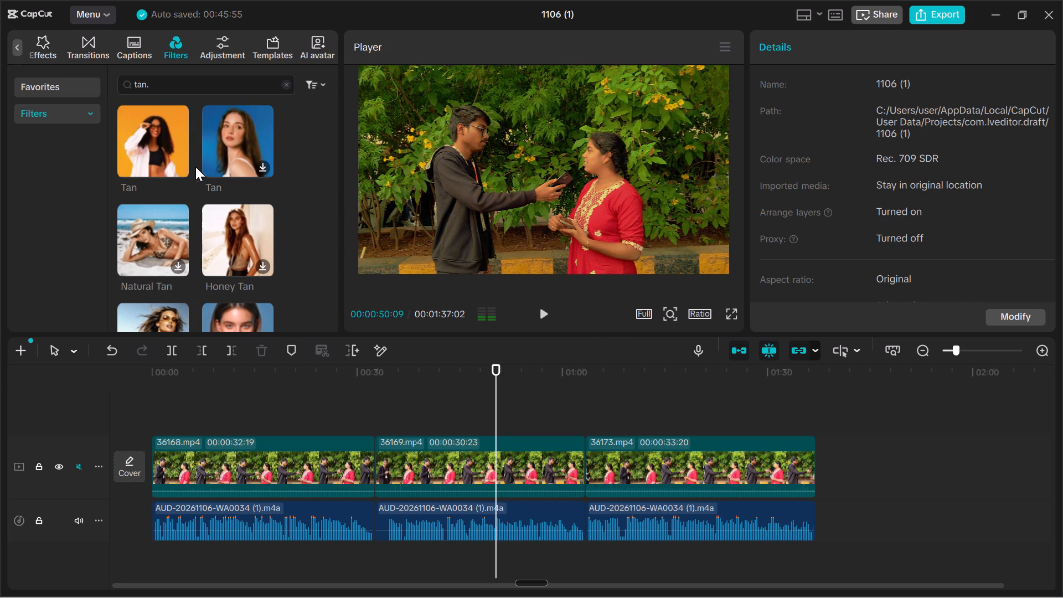
# Add the first Tan filter to the timeline and stretch it over all three clips, from the start to the end of the video.
pyautogui.click(176, 169)
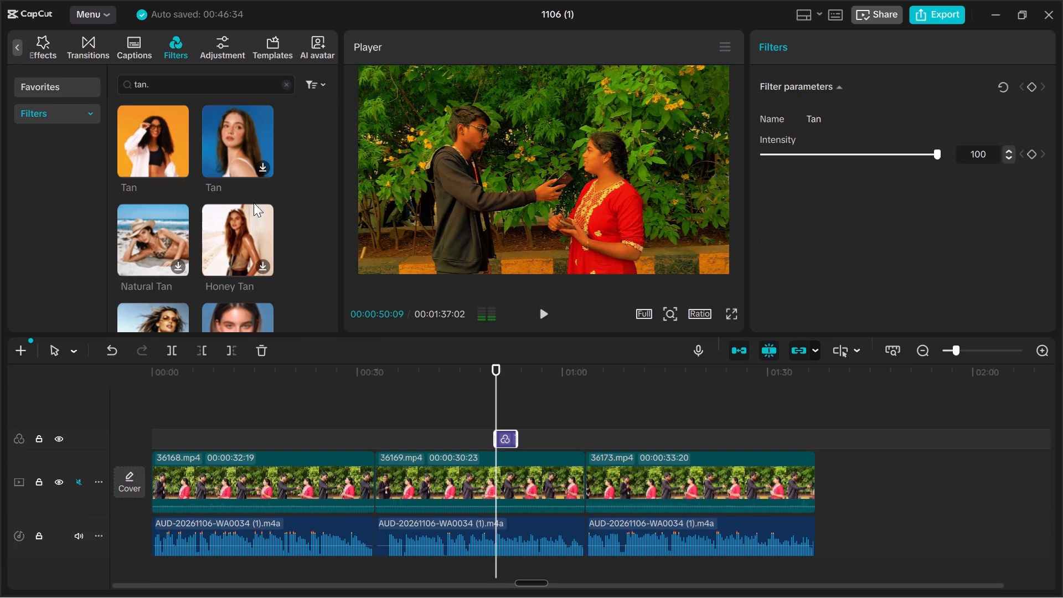
pyautogui.moveTo(507, 435); pyautogui.dragTo(467, 436)
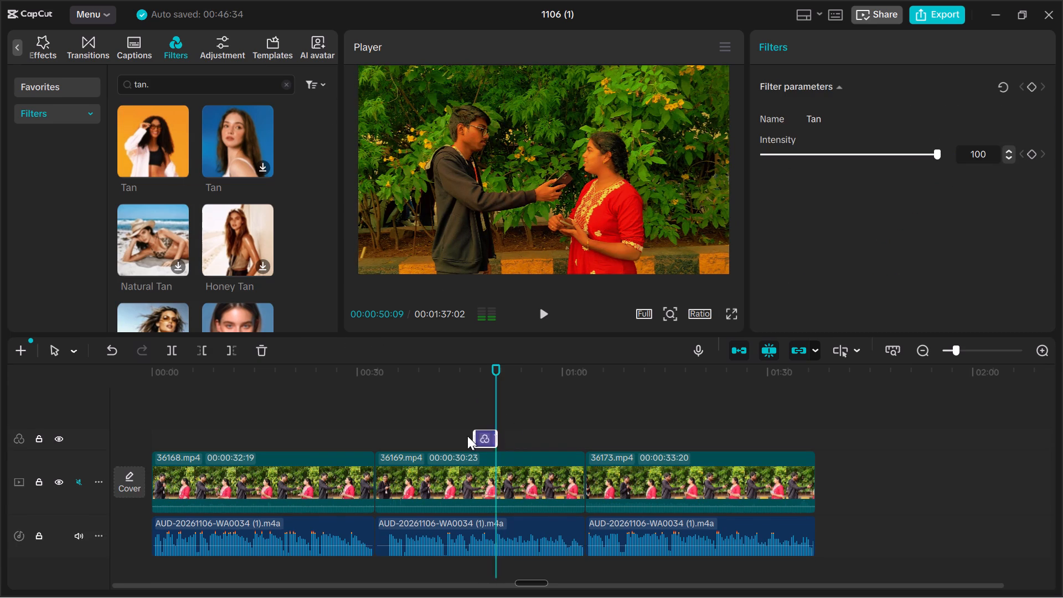
pyautogui.moveTo(467, 436); pyautogui.dragTo(166, 437)
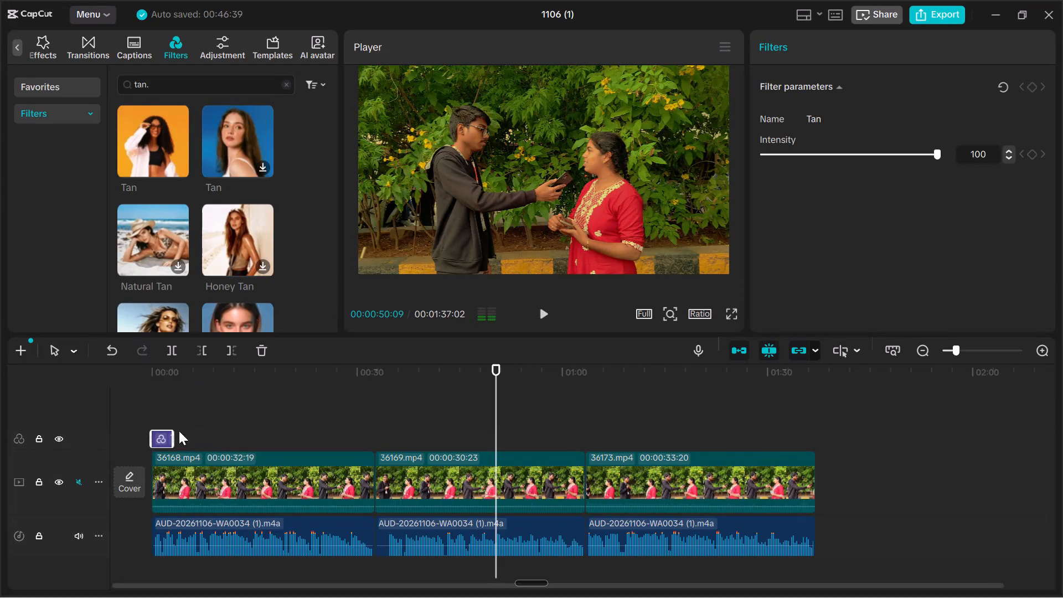
pyautogui.moveTo(171, 434); pyautogui.dragTo(602, 426)
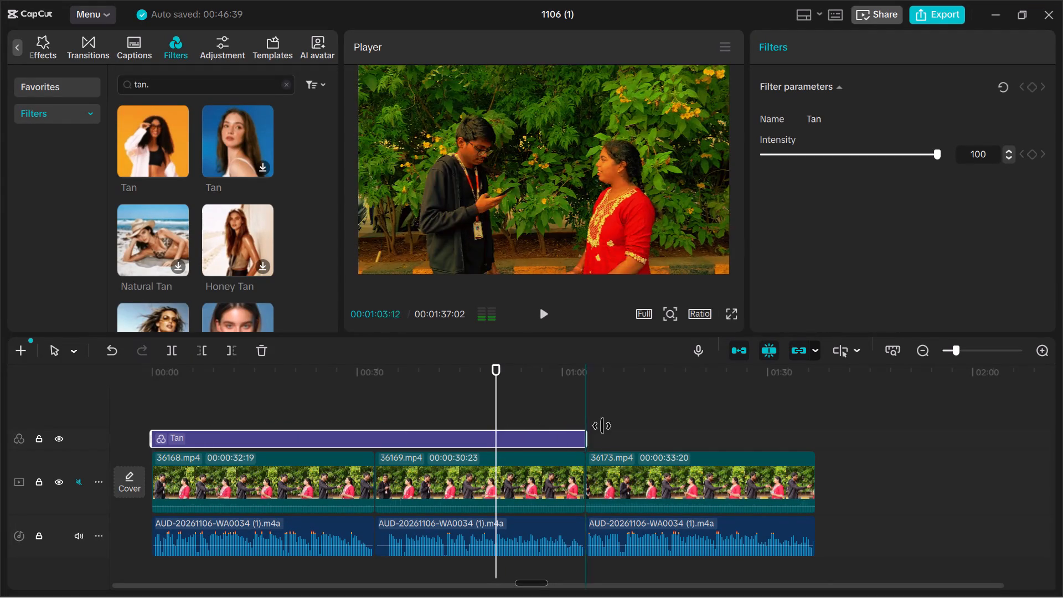
pyautogui.moveTo(602, 426); pyautogui.dragTo(819, 443)
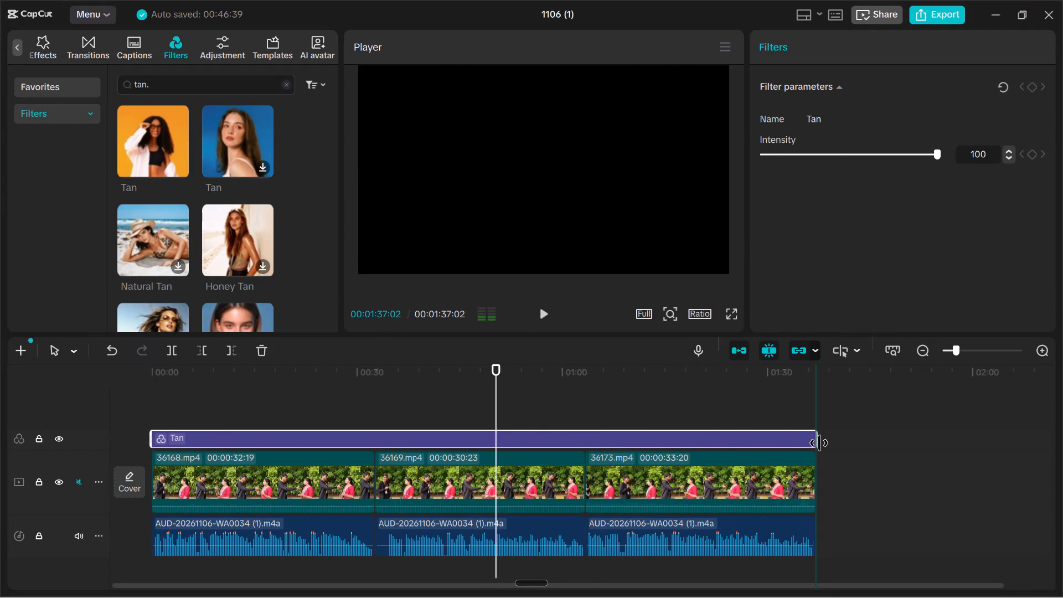
pyautogui.moveTo(819, 443); pyautogui.dragTo(805, 443)
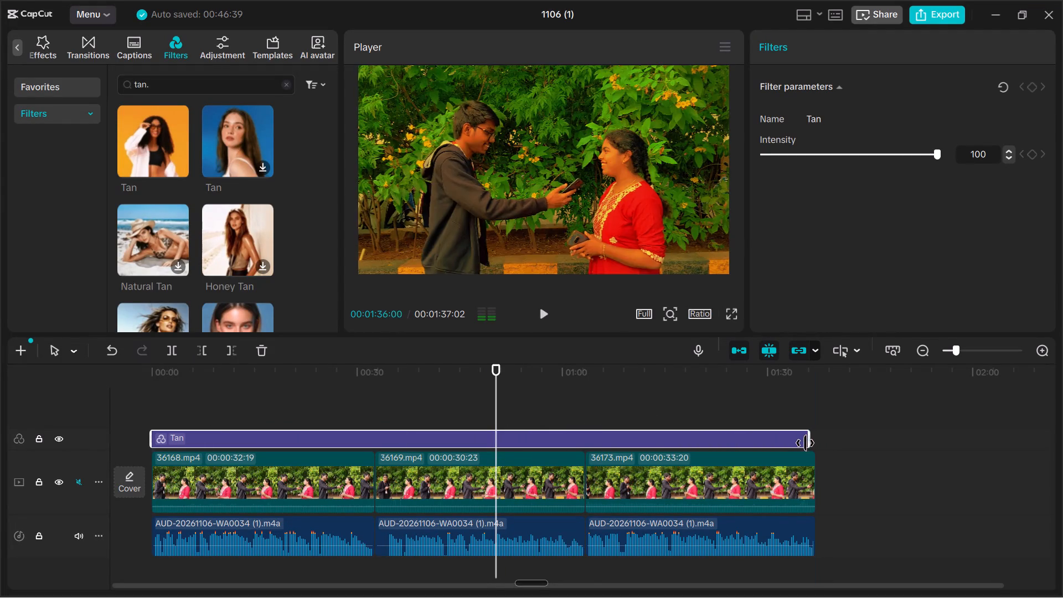
pyautogui.moveTo(805, 443); pyautogui.dragTo(814, 443)
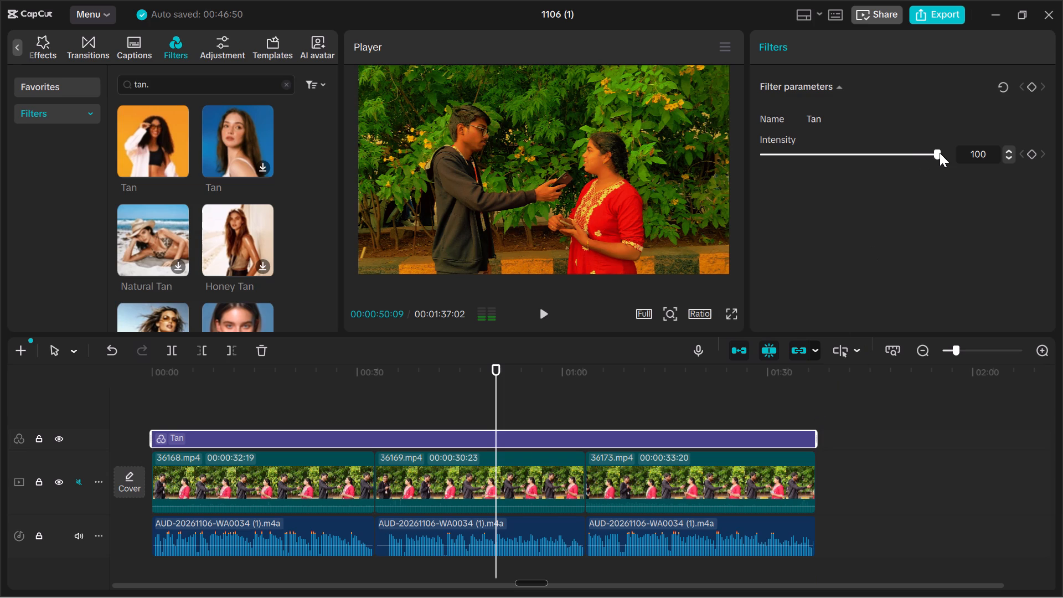
# Lower the Tan filter's intensity to 67.
pyautogui.moveTo(940, 153); pyautogui.dragTo(926, 157)
pyautogui.moveTo(926, 157); pyautogui.dragTo(877, 164)
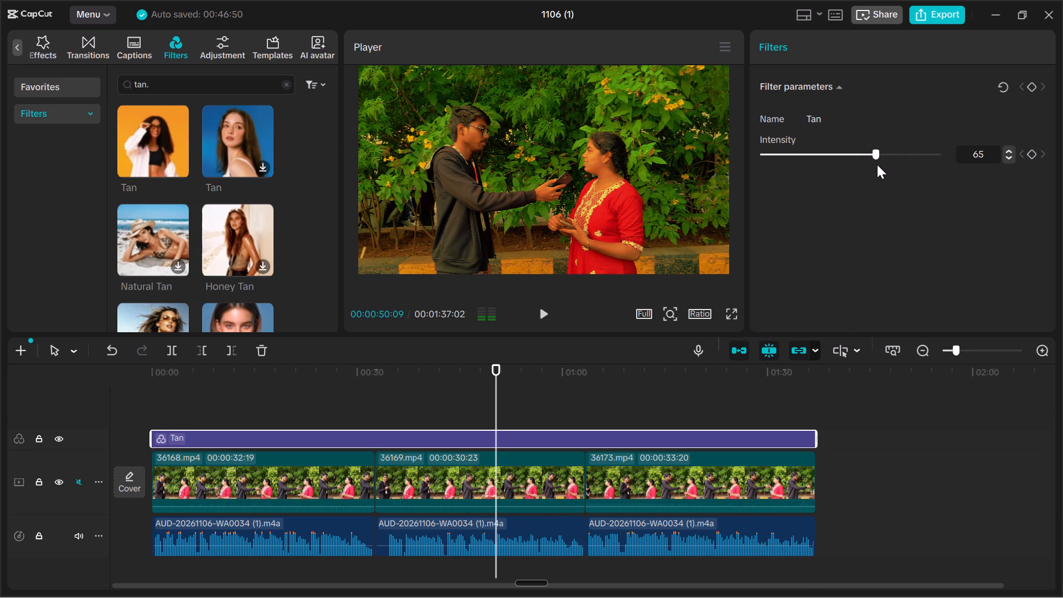
pyautogui.moveTo(877, 164); pyautogui.dragTo(880, 166)
pyautogui.moveTo(880, 166); pyautogui.dragTo(881, 166)
# Play the timeline from the beginning to review the footage with the Tan filter.
pyautogui.moveTo(492, 365); pyautogui.dragTo(143, 378)
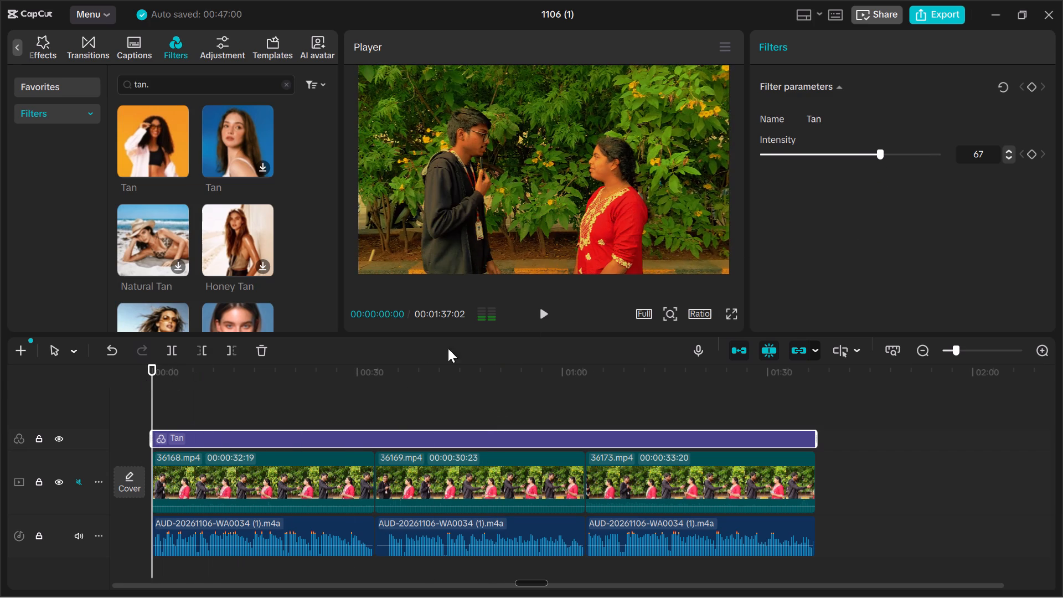
pyautogui.click(547, 310)
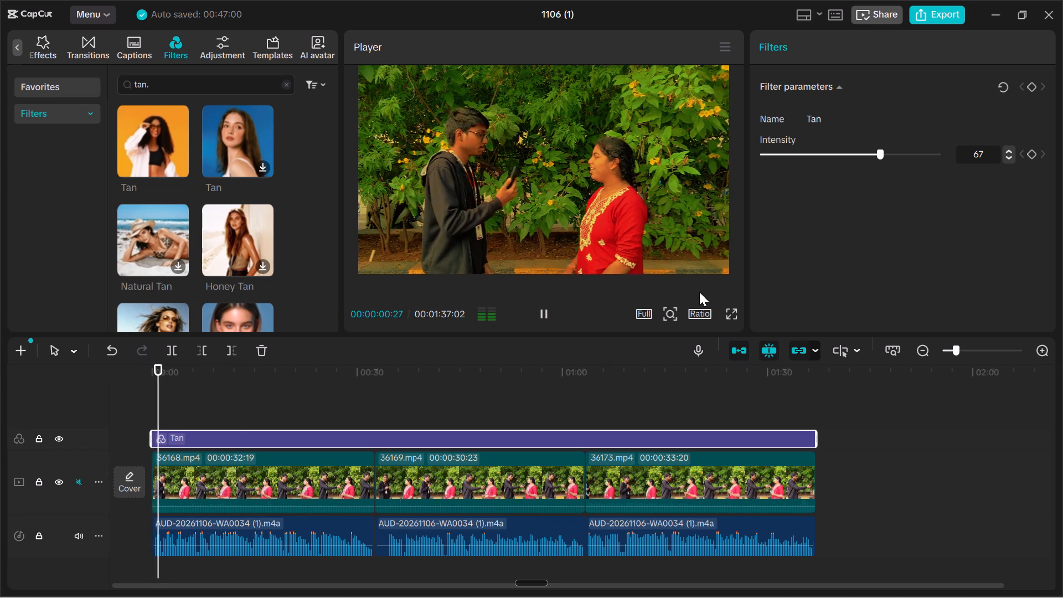
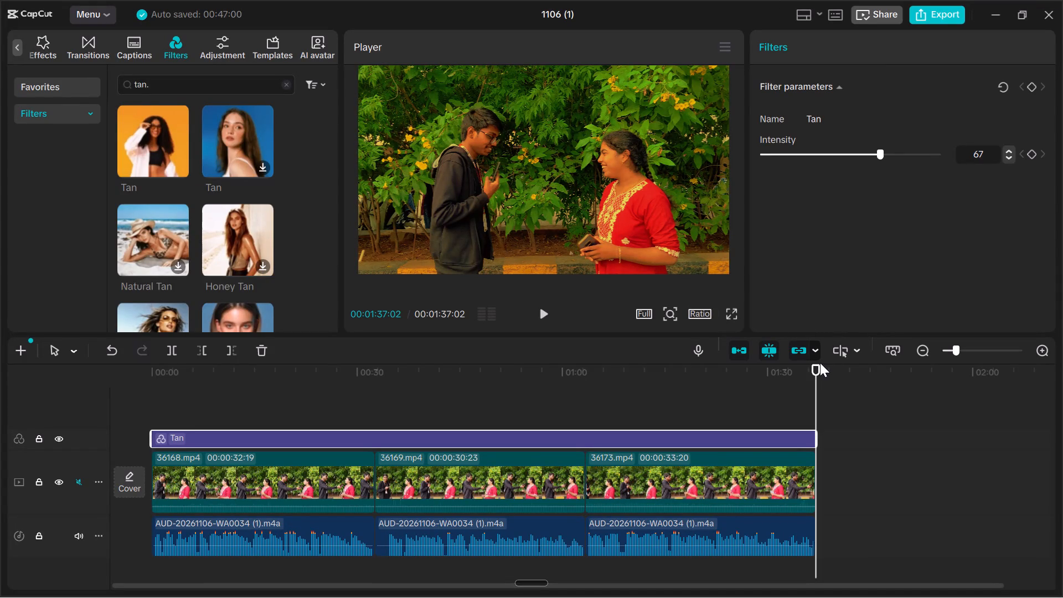
# Return the playhead from the end of the video to 00:00:00:00 and check the colour adjustments of clips 36169.mp4 and 36173.mp4.
pyautogui.moveTo(816, 367); pyautogui.dragTo(271, 420)
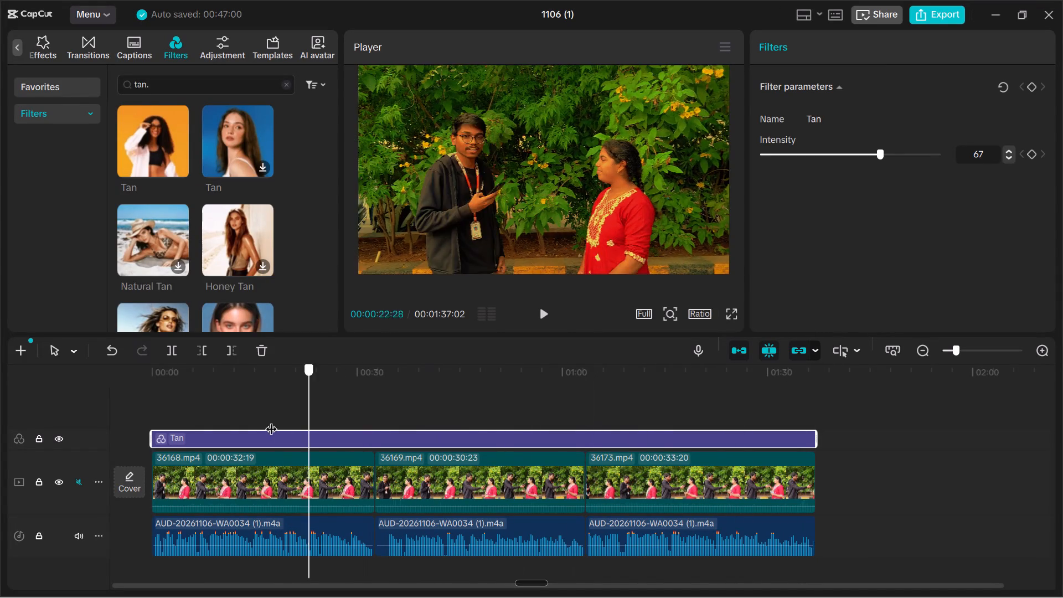
pyautogui.moveTo(271, 420); pyautogui.dragTo(132, 406)
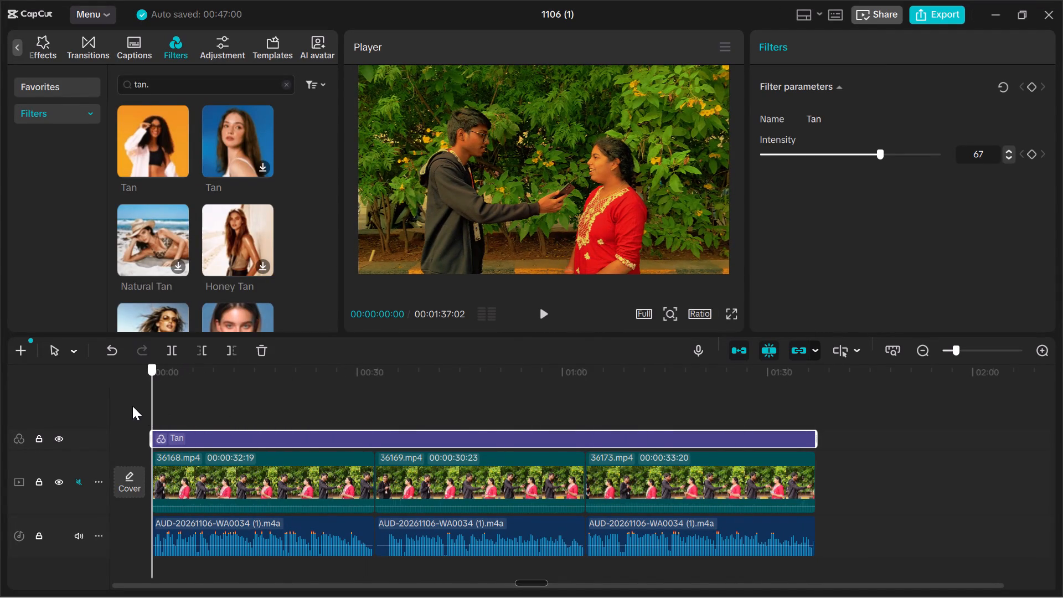
pyautogui.moveTo(132, 406); pyautogui.dragTo(117, 405)
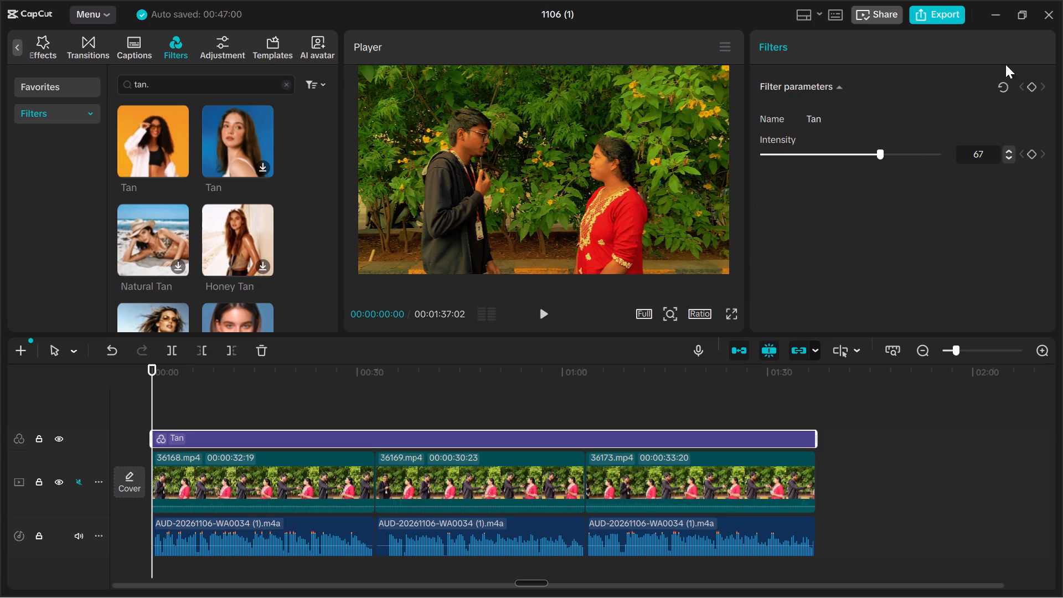
pyautogui.click(860, 41)
pyautogui.click(301, 476)
pyautogui.click(477, 464)
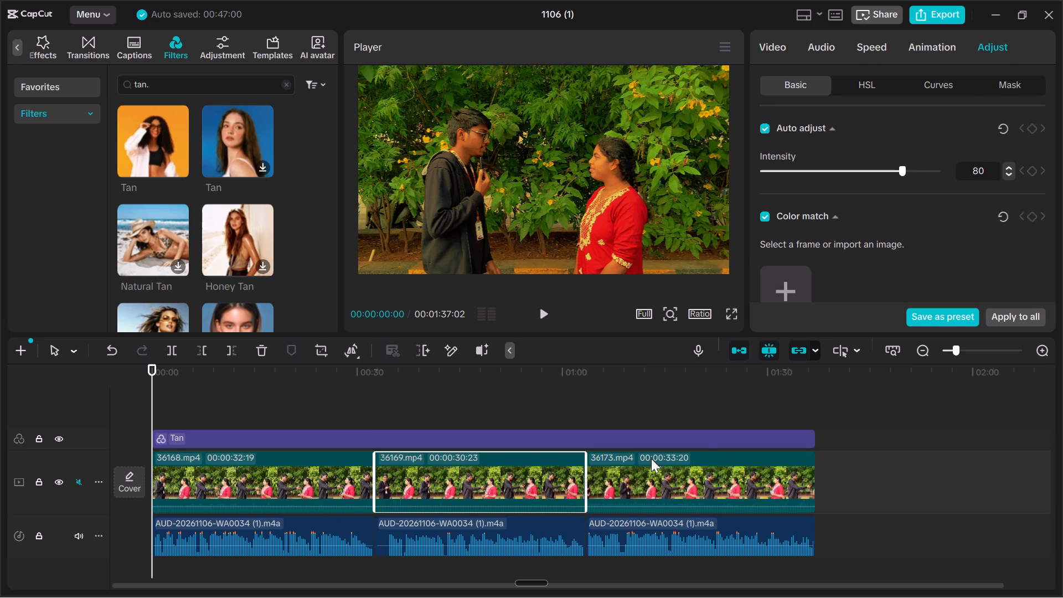
pyautogui.click(712, 475)
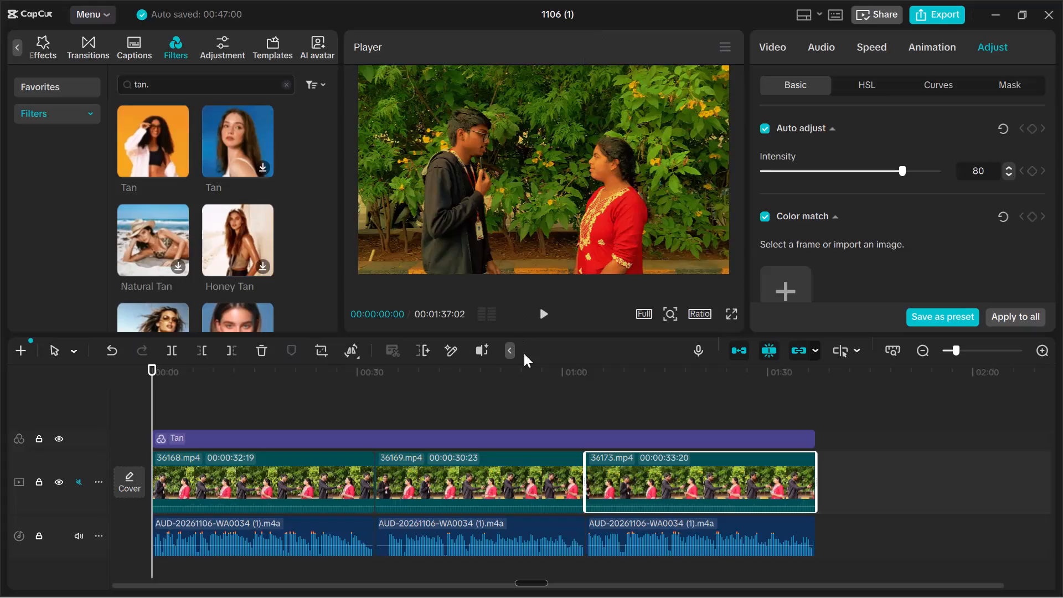
# Play the edited timeline again from the beginning.
pyautogui.click(546, 312)
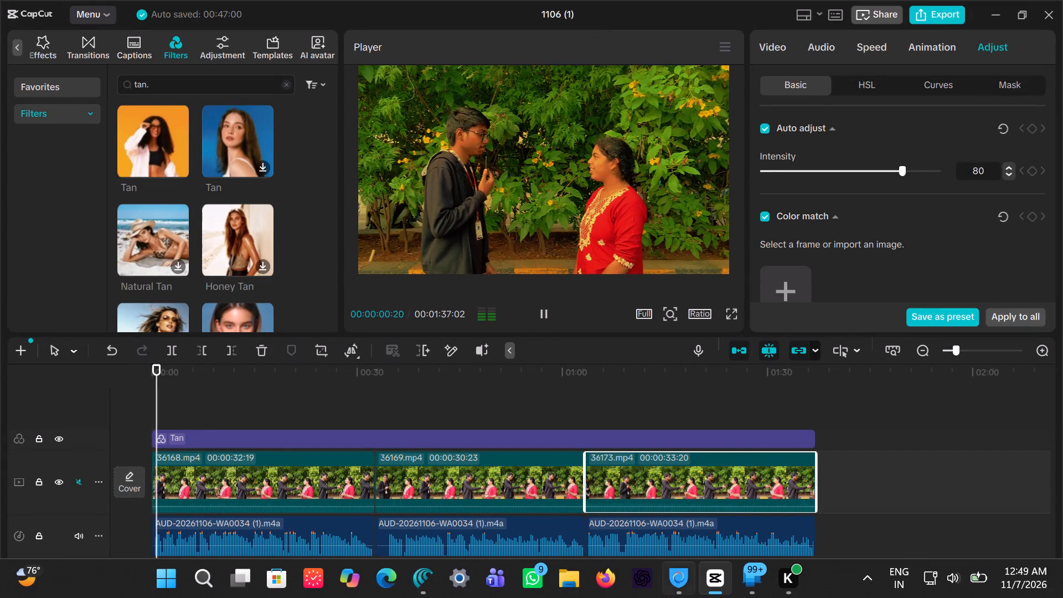
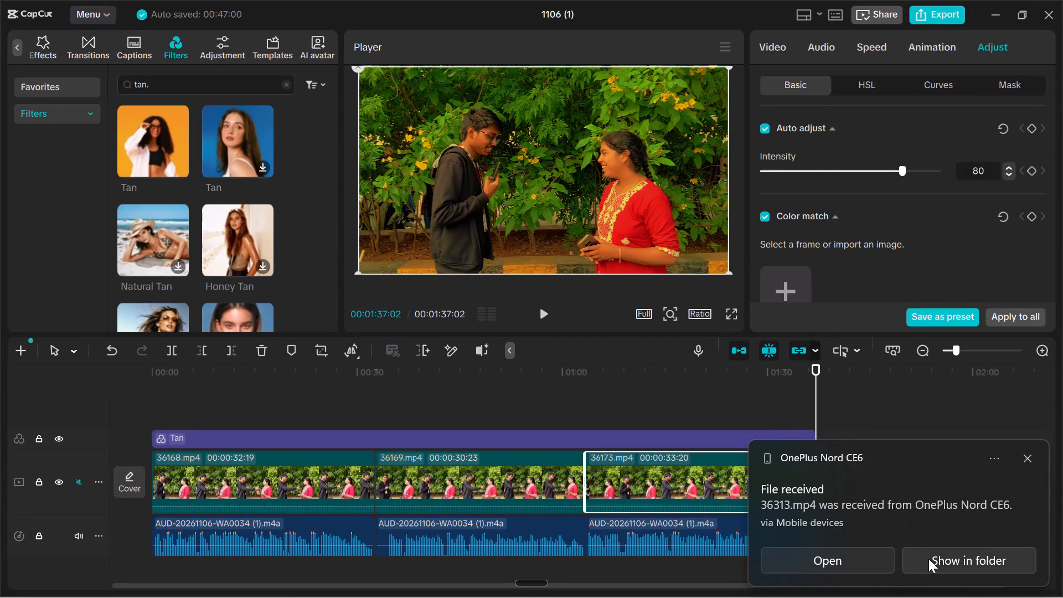
# Dismiss the file-received notification and return the playhead to 00:00:00:00.
pyautogui.click(1021, 458)
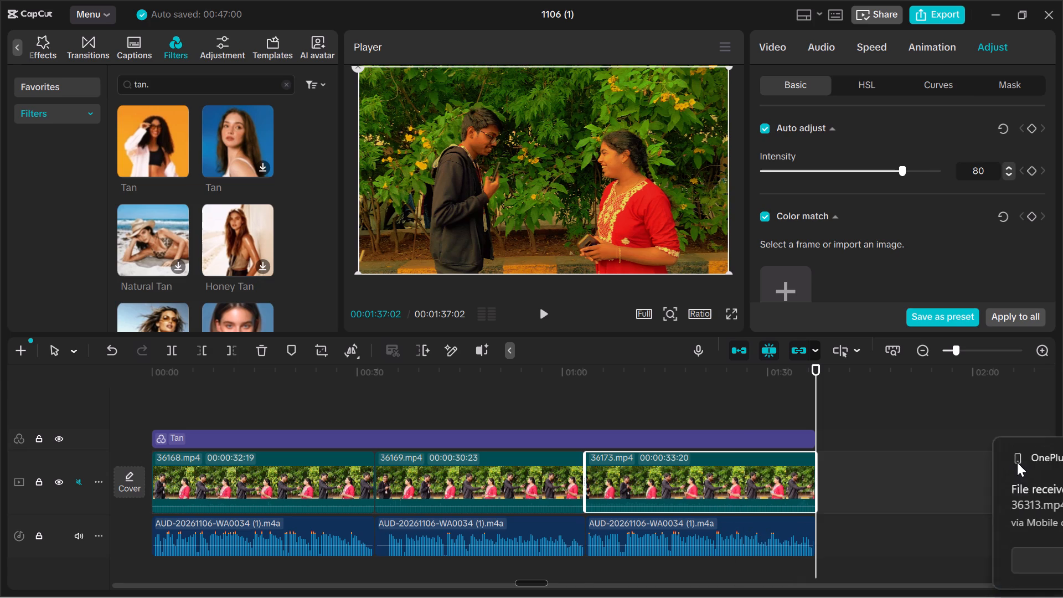
pyautogui.moveTo(814, 367); pyautogui.dragTo(392, 424)
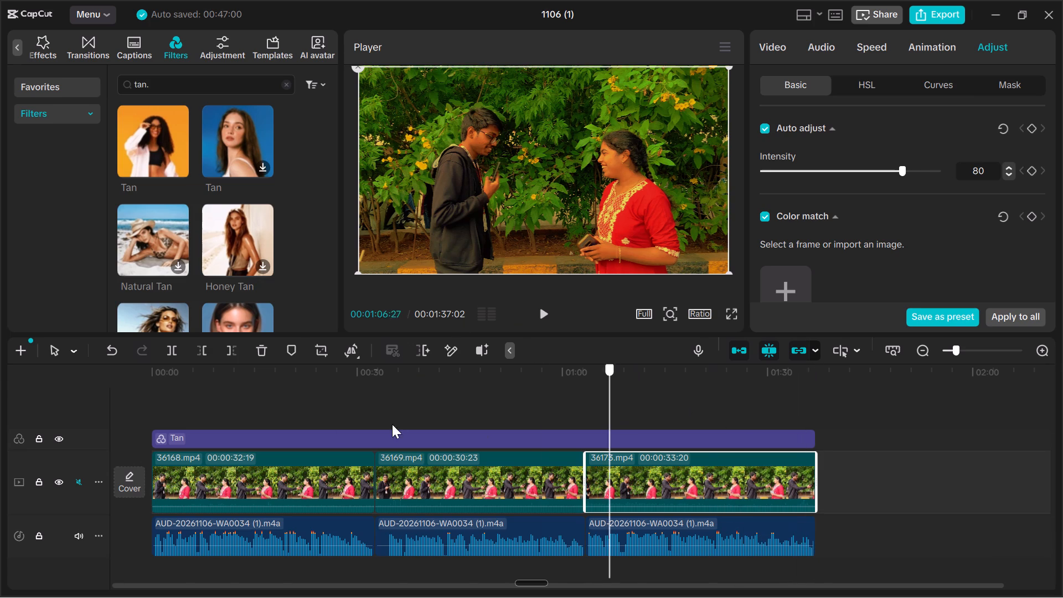
pyautogui.moveTo(392, 424); pyautogui.dragTo(123, 439)
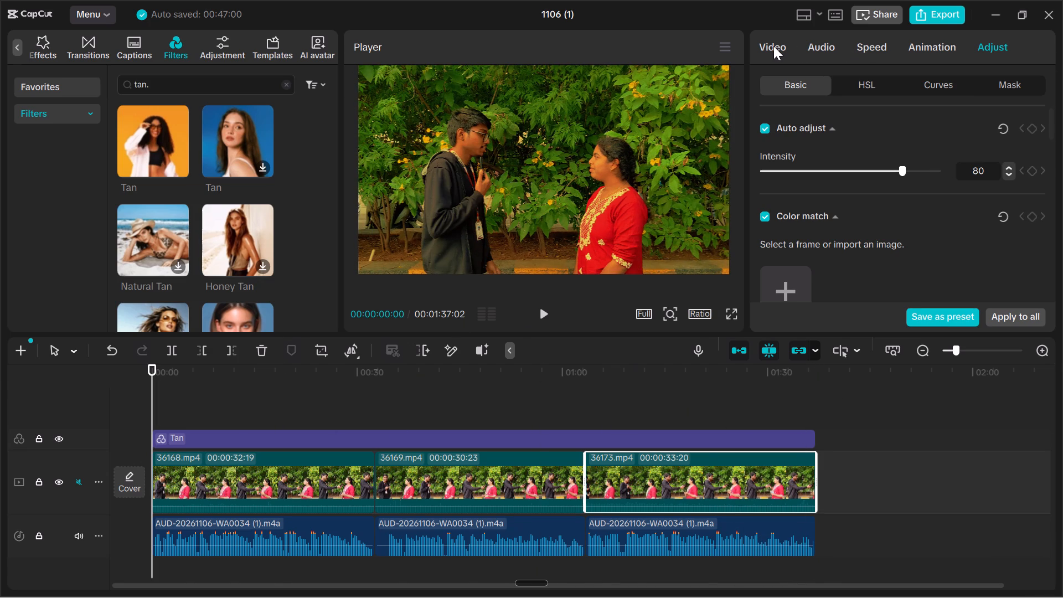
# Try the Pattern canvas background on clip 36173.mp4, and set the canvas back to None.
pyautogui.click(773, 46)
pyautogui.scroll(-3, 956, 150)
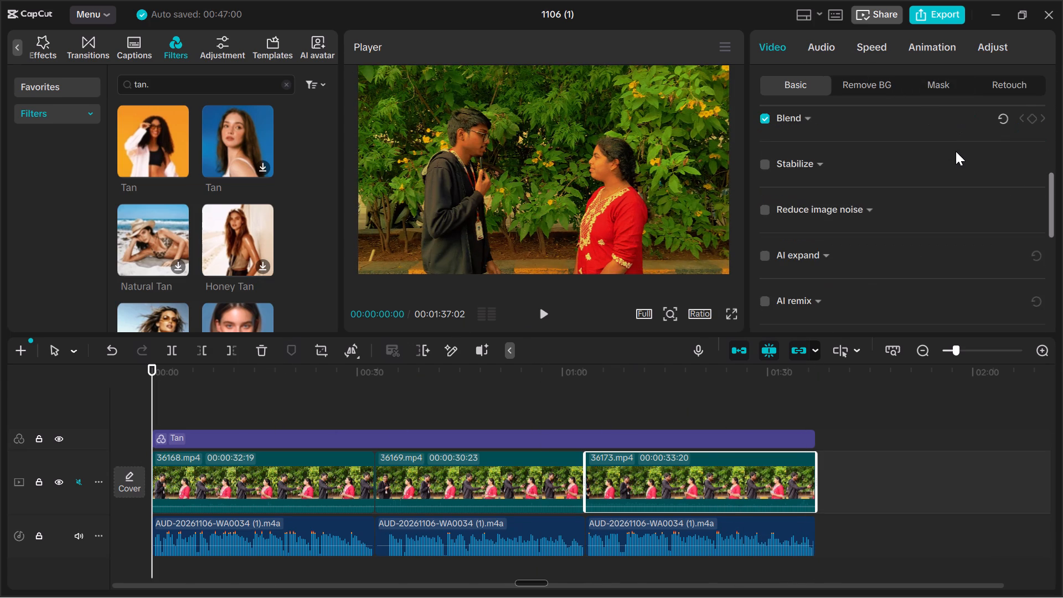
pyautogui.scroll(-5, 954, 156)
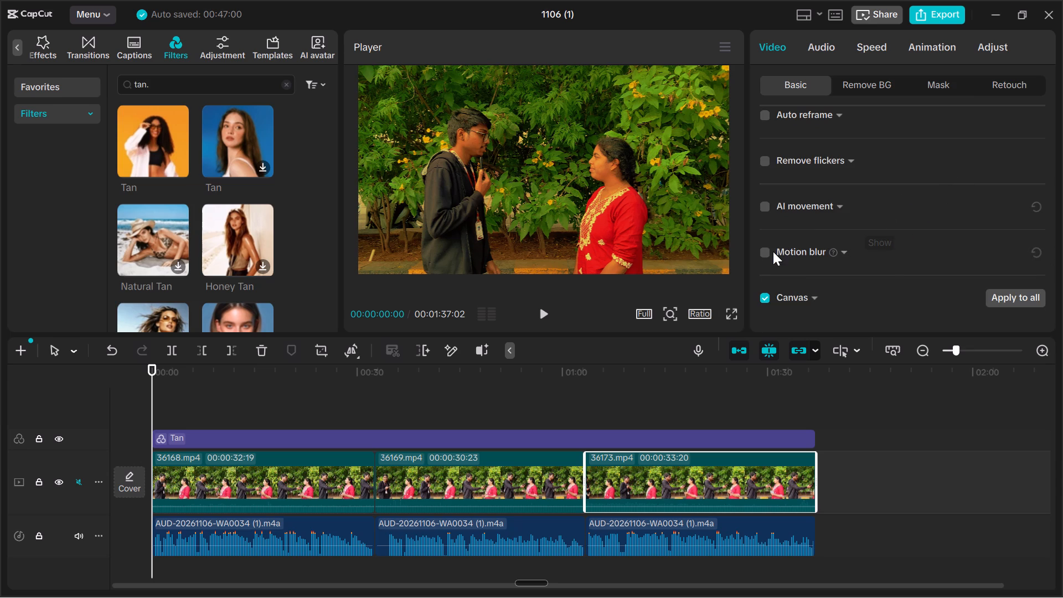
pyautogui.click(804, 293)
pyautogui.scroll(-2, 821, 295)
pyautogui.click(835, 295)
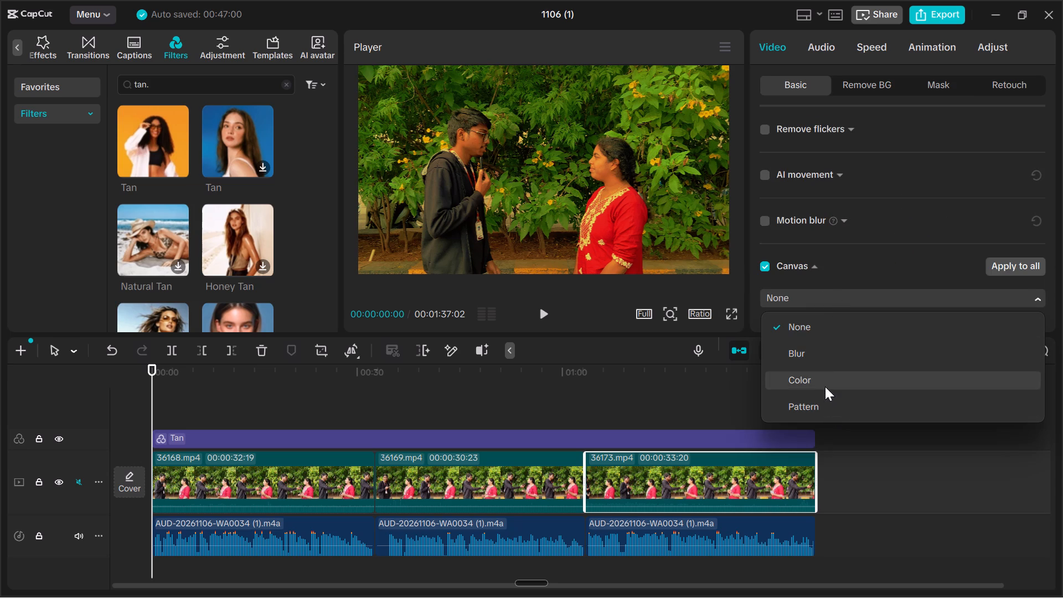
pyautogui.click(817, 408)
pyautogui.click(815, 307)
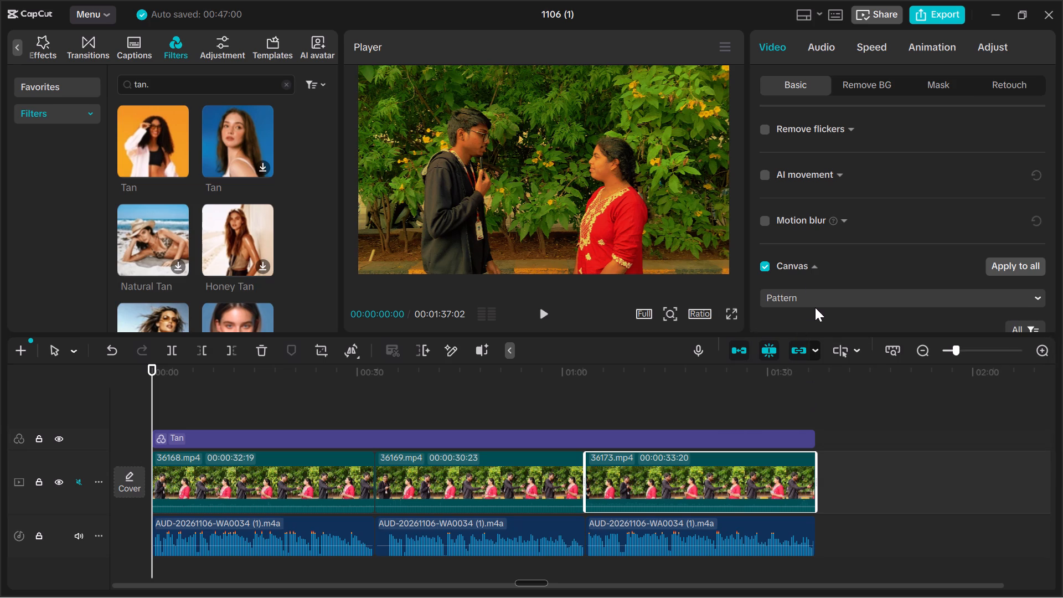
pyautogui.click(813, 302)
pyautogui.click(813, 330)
# Look back through the basic video settings of clip 36173.mp4, including Blend, Stabilize and the transform values.
pyautogui.scroll(5, 810, 271)
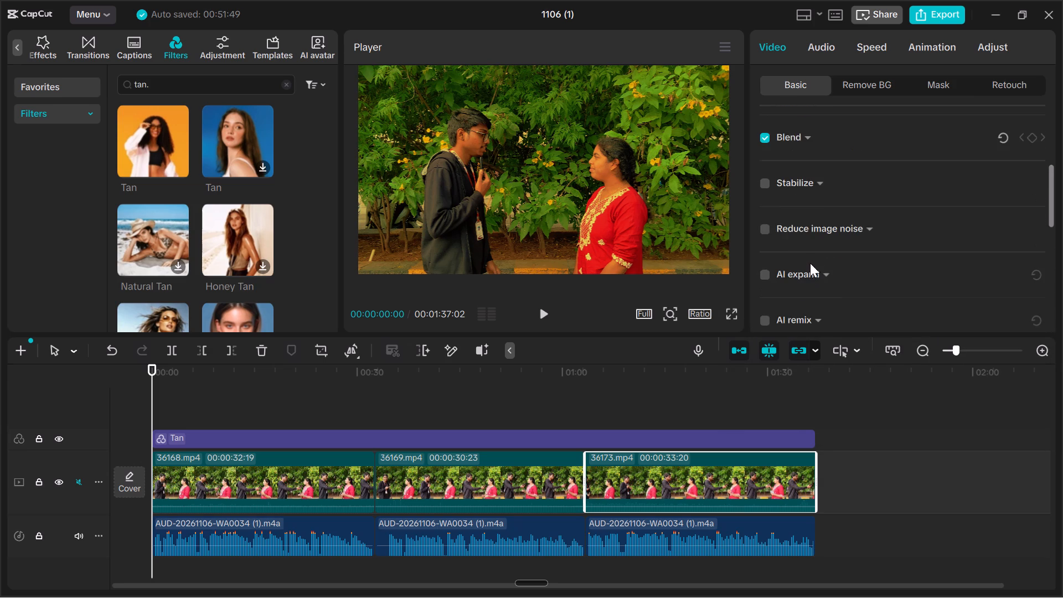
pyautogui.scroll(1, 810, 261)
pyautogui.scroll(-3, 810, 261)
pyautogui.scroll(3, 810, 261)
pyautogui.scroll(-2, 810, 261)
pyautogui.scroll(2, 810, 261)
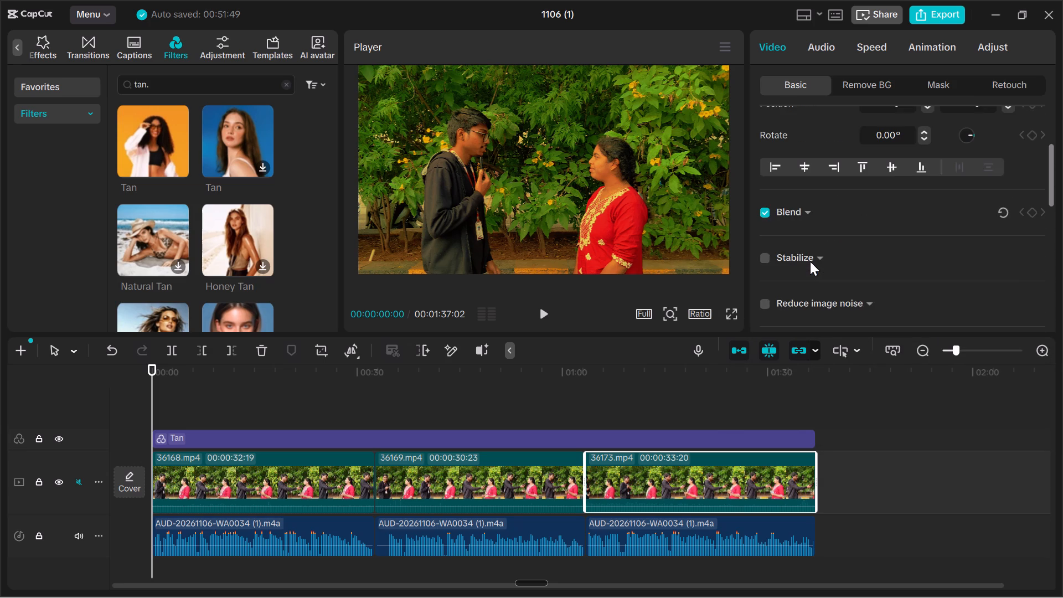
pyautogui.scroll(4, 810, 261)
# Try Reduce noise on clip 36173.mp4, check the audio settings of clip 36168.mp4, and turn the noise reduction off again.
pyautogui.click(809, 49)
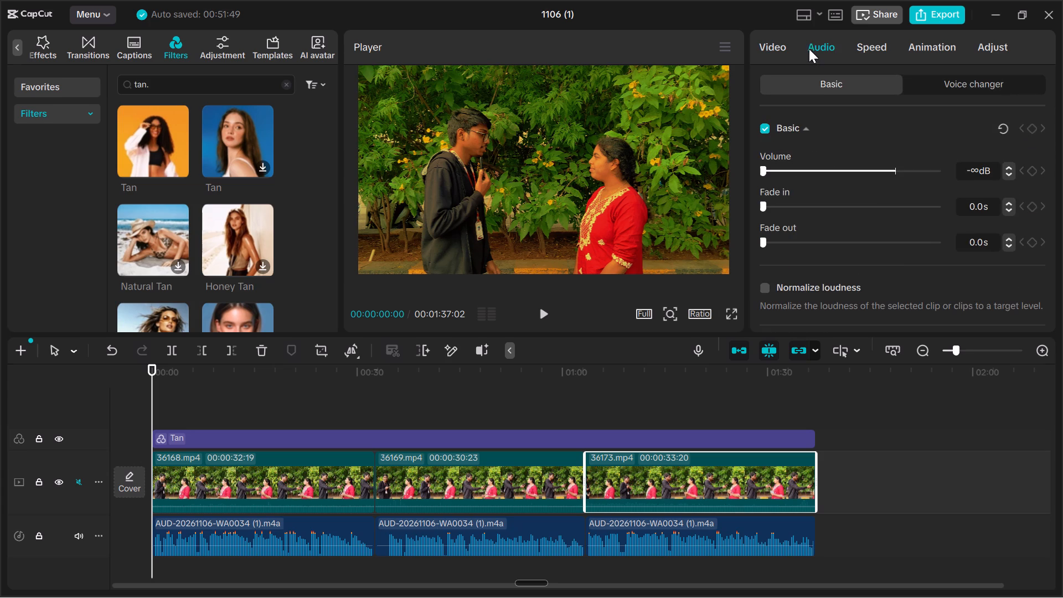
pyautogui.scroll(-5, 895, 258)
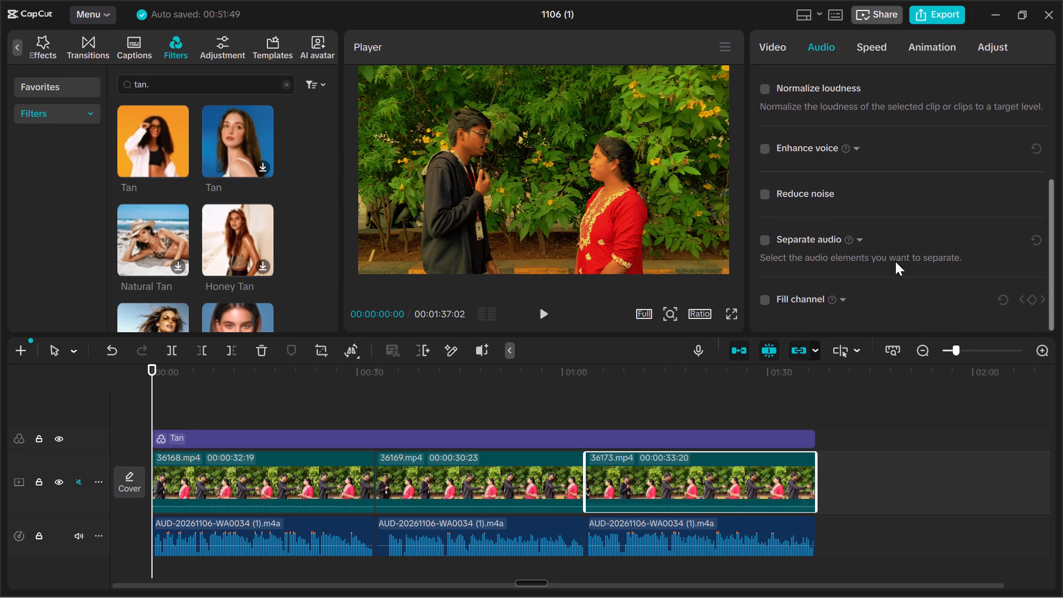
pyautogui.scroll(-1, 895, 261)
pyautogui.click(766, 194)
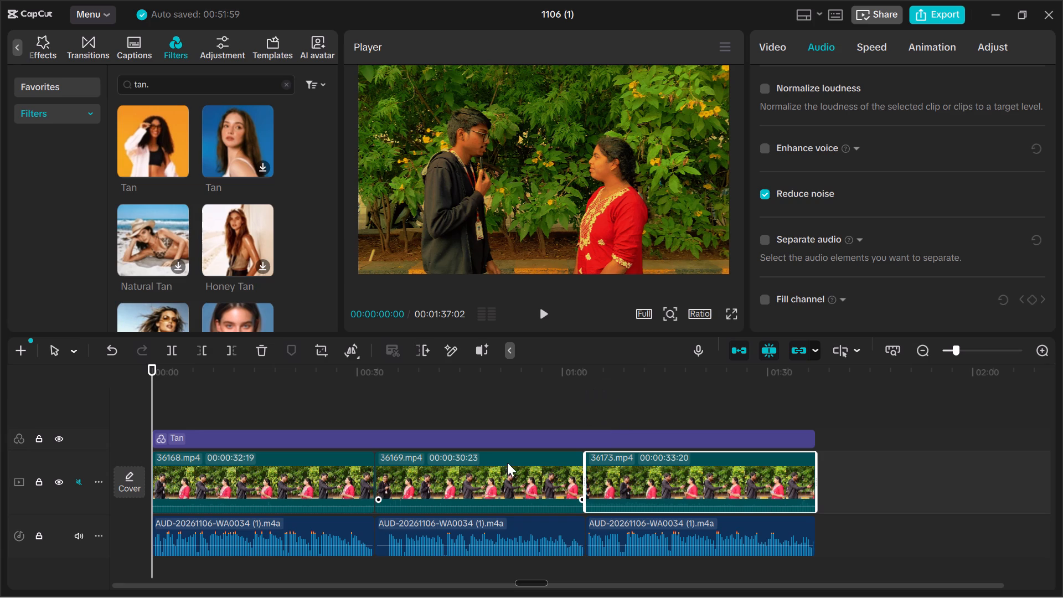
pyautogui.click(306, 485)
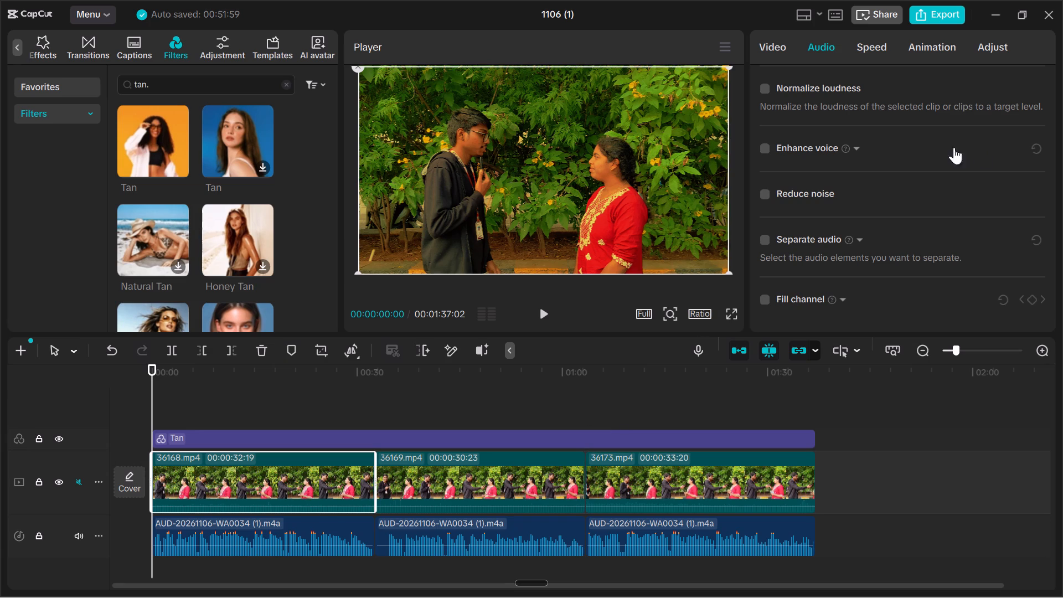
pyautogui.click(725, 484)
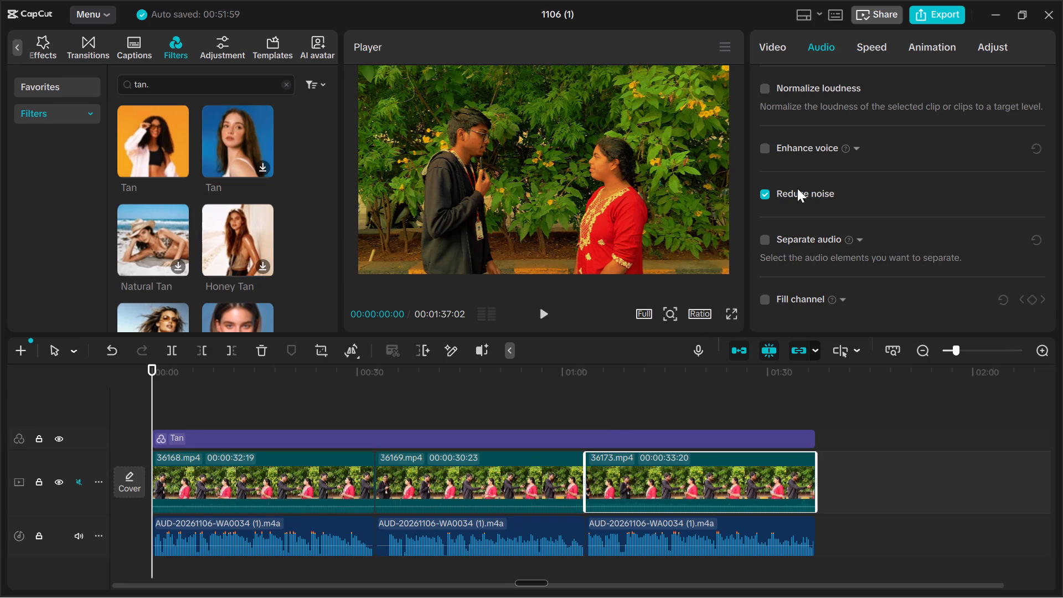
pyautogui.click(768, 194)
# Examine the audio, speed, colour adjustment and entrance animation options for clip 36173.mp4.
pyautogui.scroll(2, 924, 202)
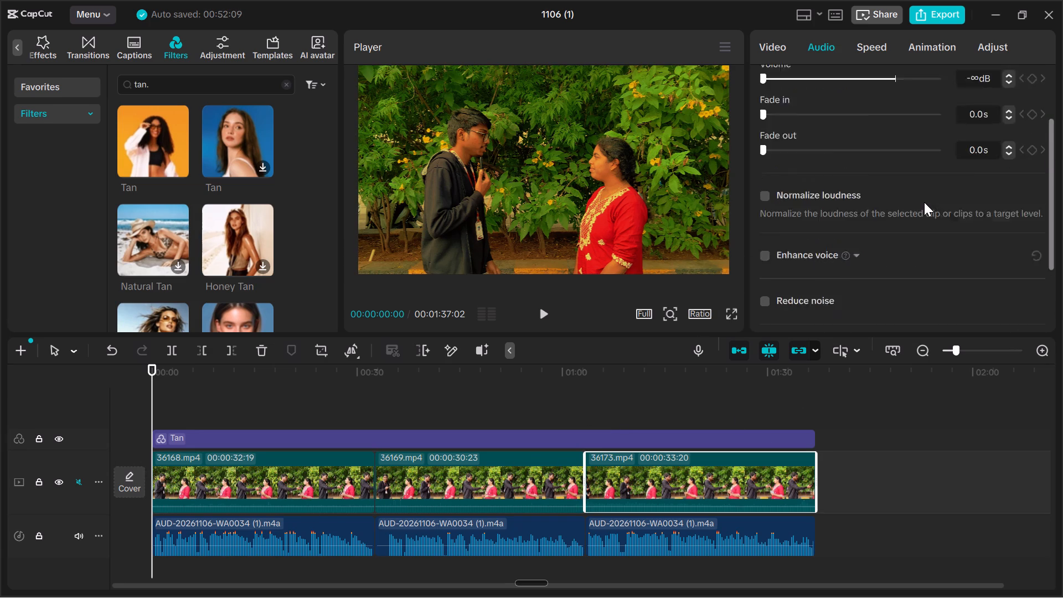
pyautogui.scroll(1, 924, 202)
pyautogui.scroll(-3, 930, 250)
pyautogui.scroll(2, 930, 247)
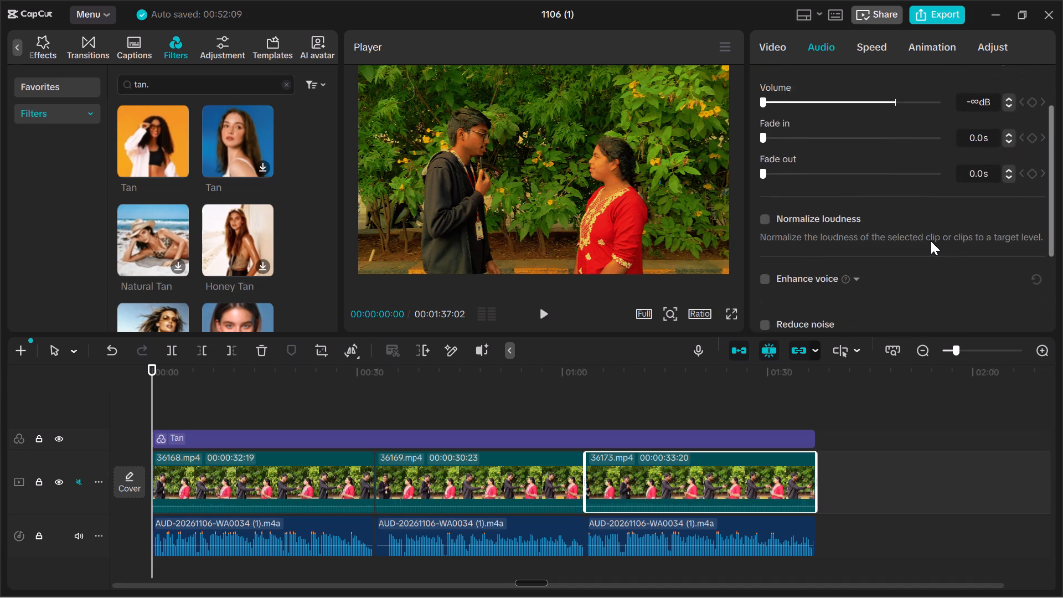
pyautogui.scroll(3, 931, 238)
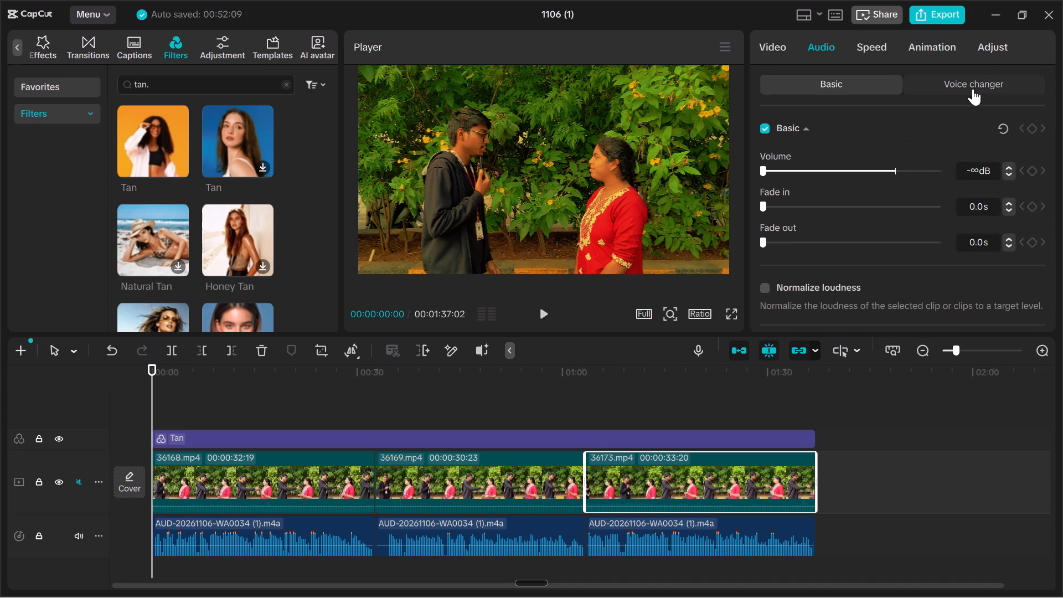
pyautogui.click(870, 48)
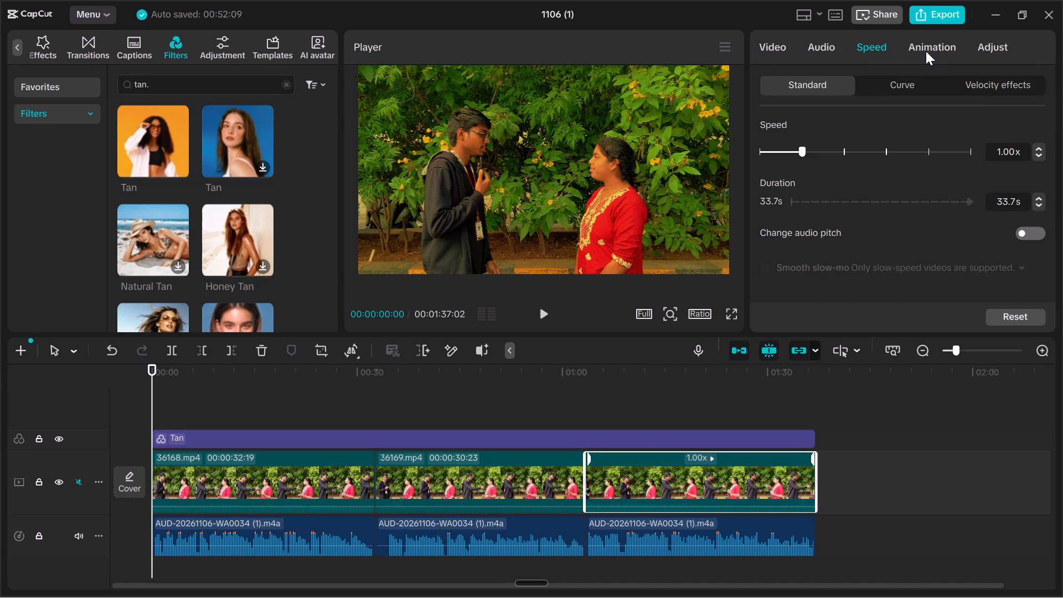
pyautogui.click(927, 51)
pyautogui.click(987, 54)
pyautogui.click(993, 47)
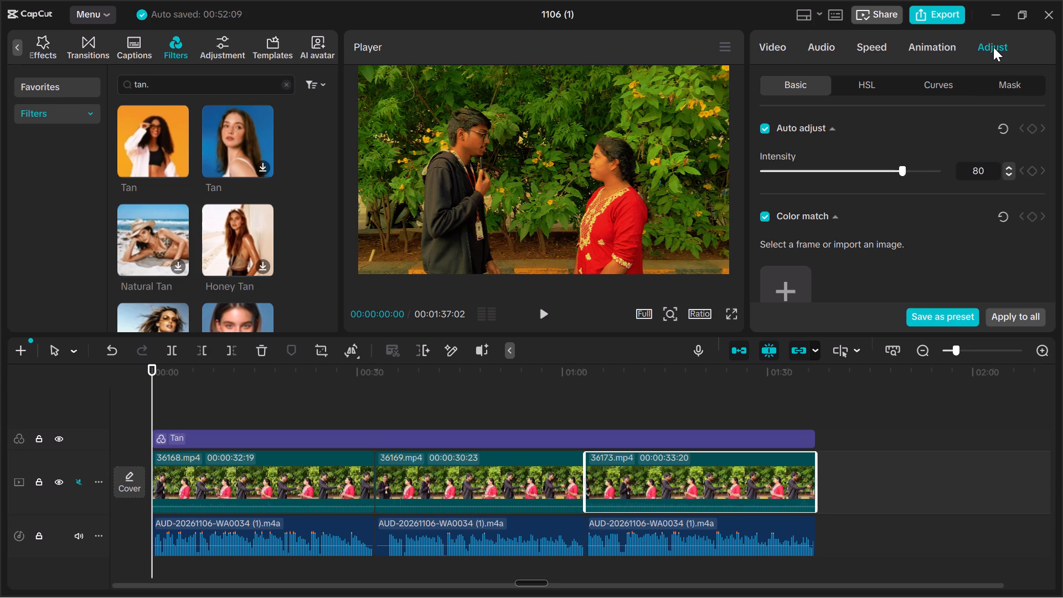
pyautogui.click(949, 43)
pyautogui.scroll(-4, 1056, 158)
pyautogui.scroll(-4, 944, 208)
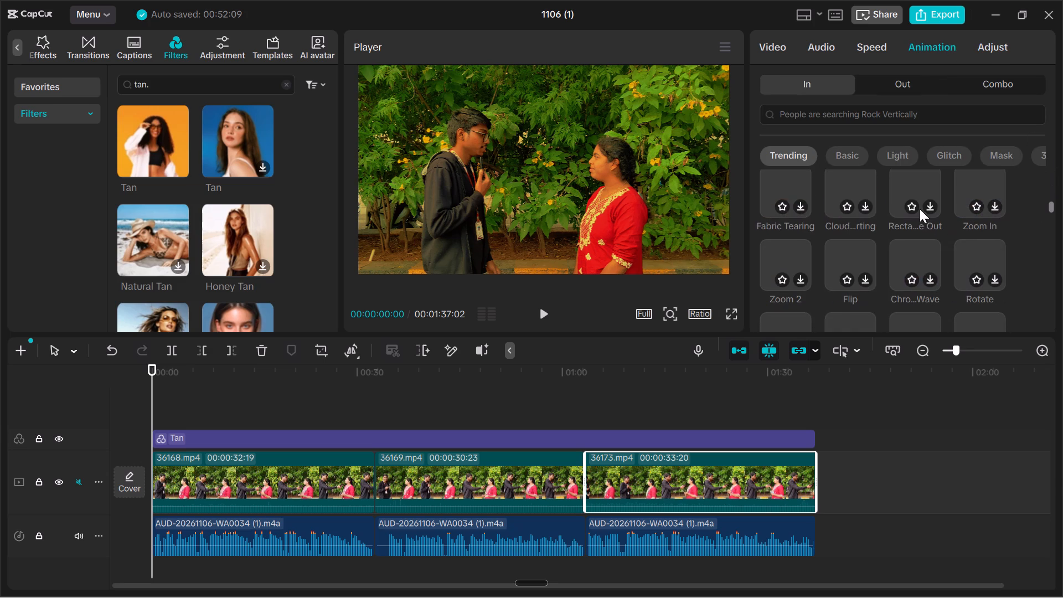
# Play the edited timeline from the beginning to past the 30-second mark.
pyautogui.click(543, 311)
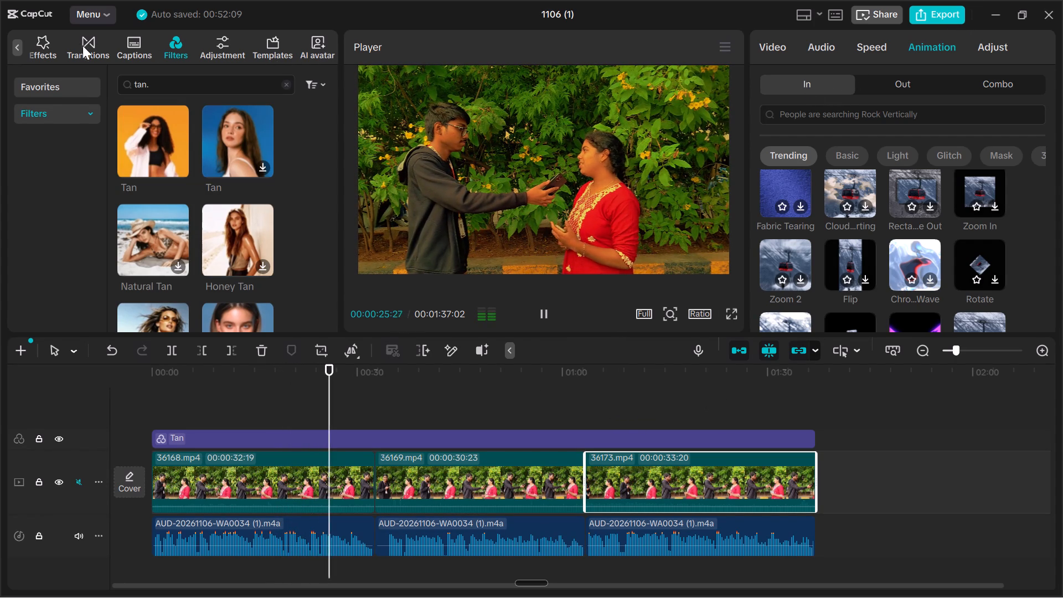
pyautogui.click(16, 48)
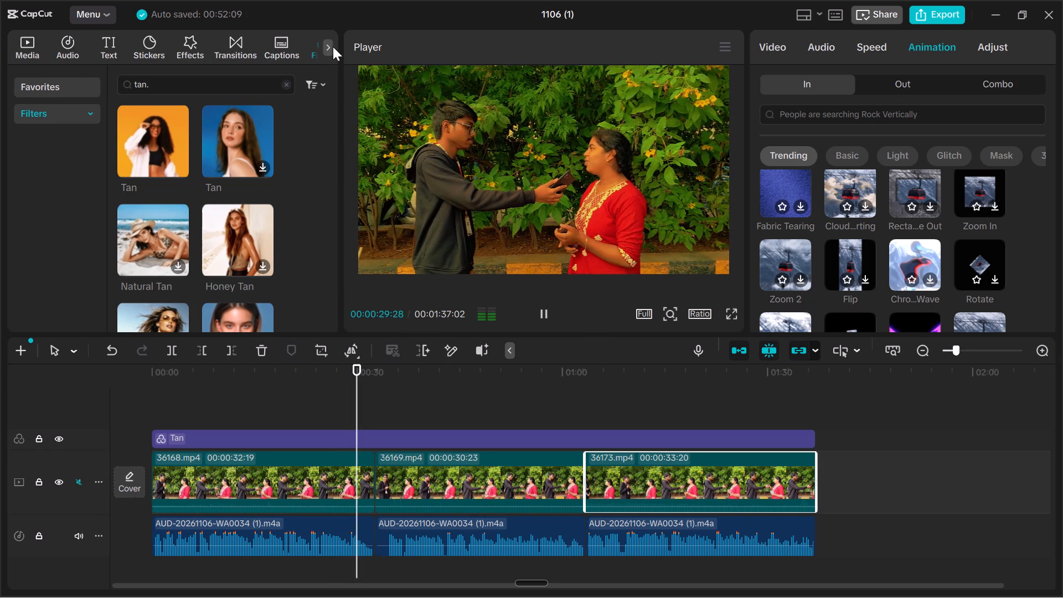
pyautogui.click(333, 47)
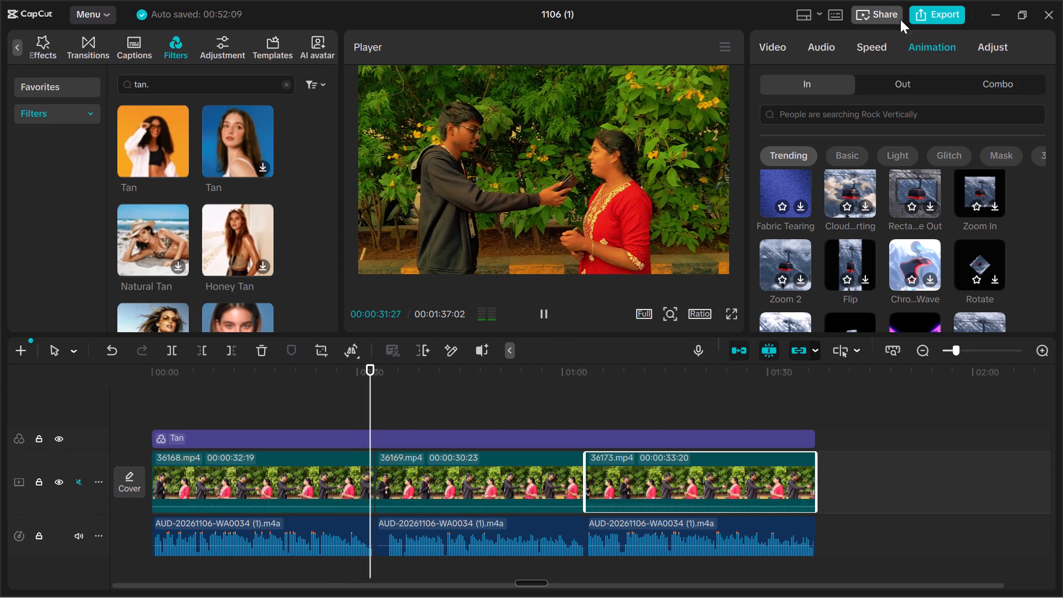
# Open the export settings for 1106 (1), try 8K resolution, and set the video resolution to 2K.
pyautogui.click(928, 14)
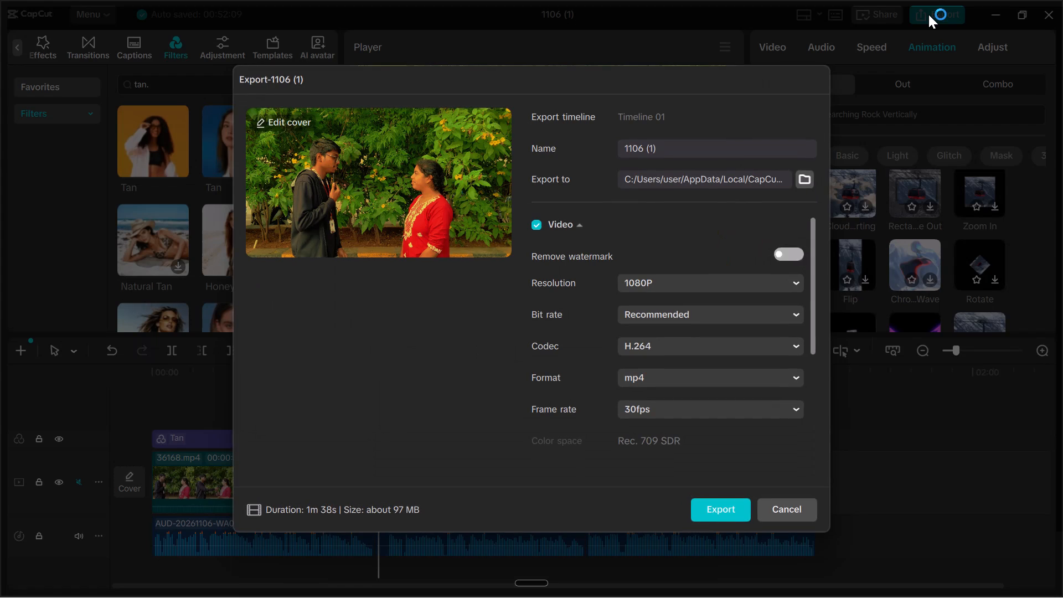
pyautogui.click(748, 284)
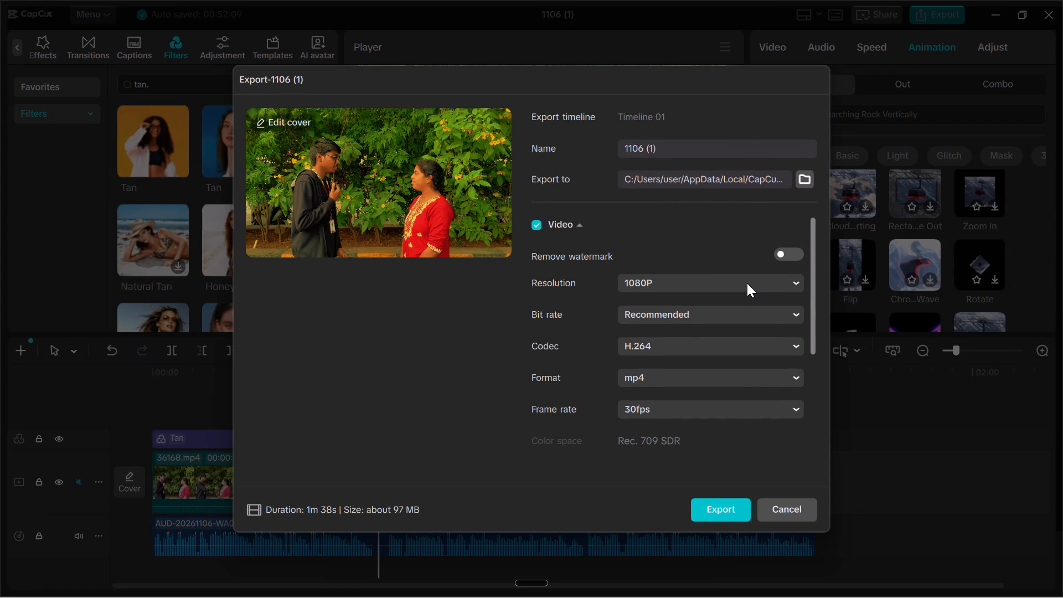
pyautogui.scroll(-3, 695, 378)
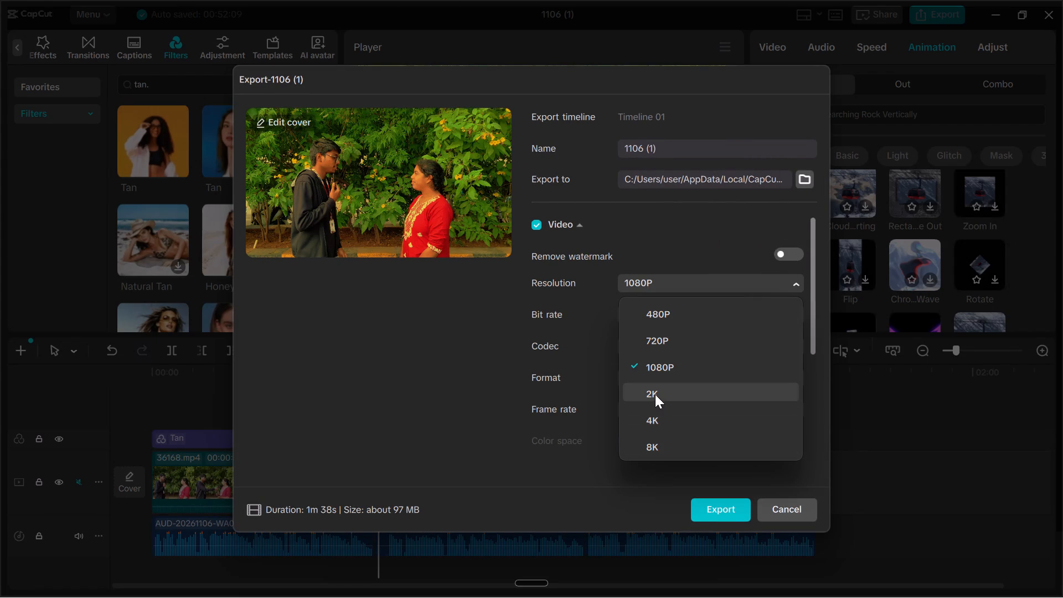
pyautogui.click(662, 443)
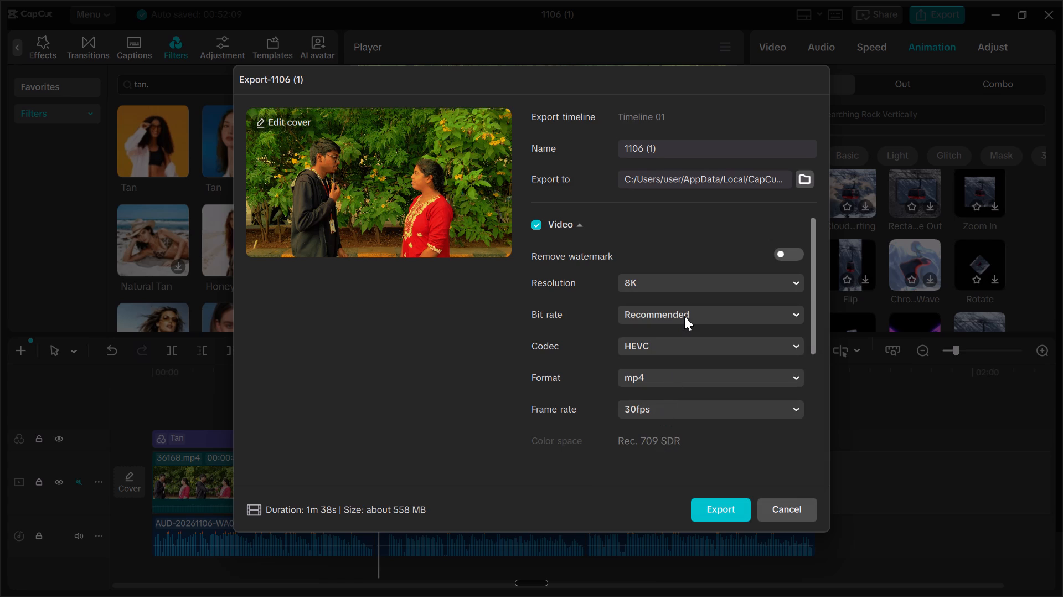
pyautogui.scroll(-2, 704, 396)
pyautogui.scroll(2, 703, 394)
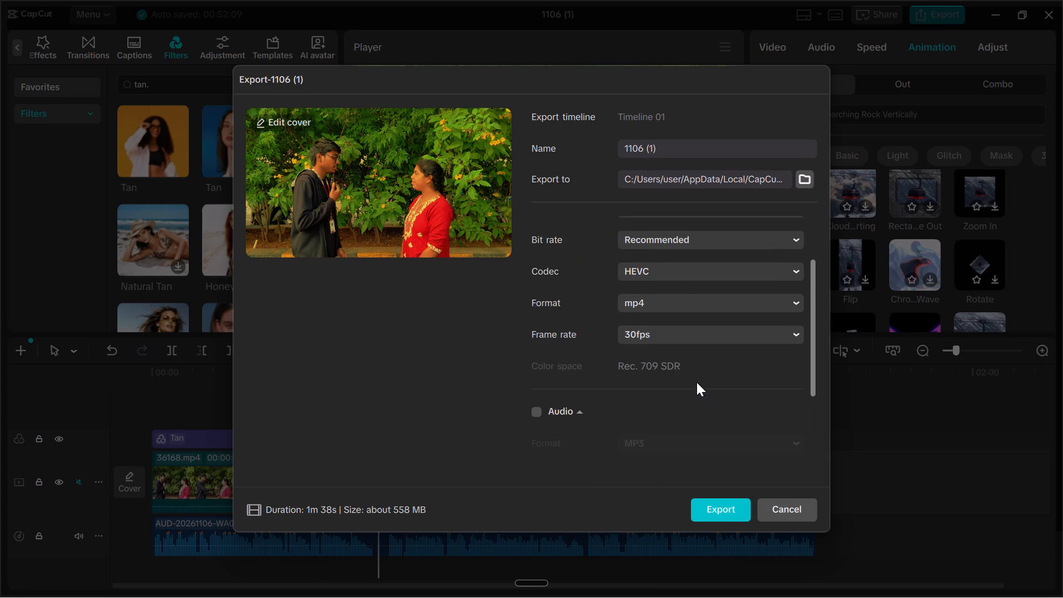
pyautogui.click(682, 281)
pyautogui.click(660, 398)
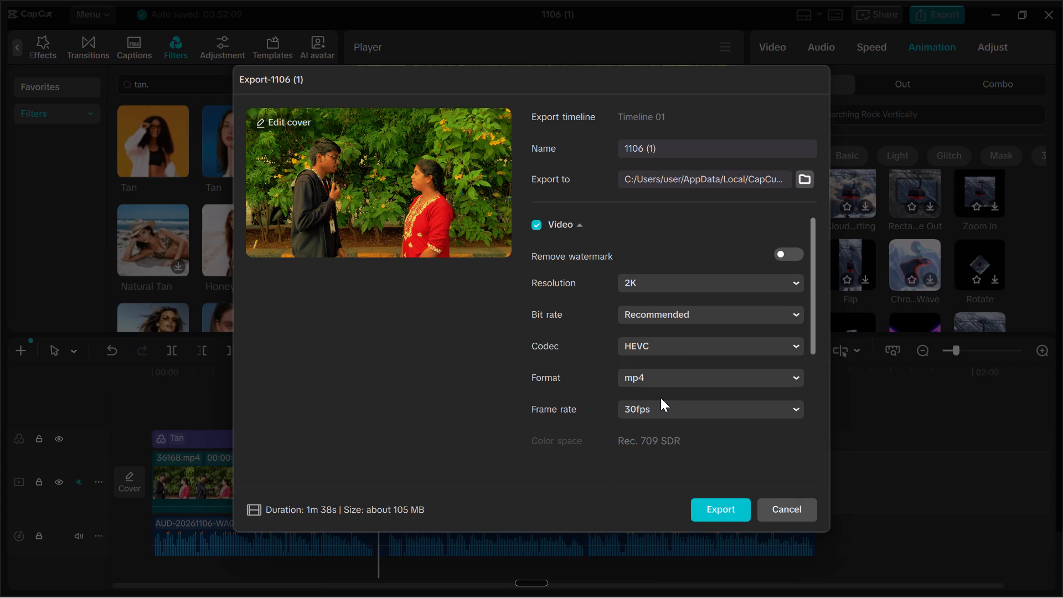
# Enable watermark removal for the export and agree to the Terms of Service.
pyautogui.click(782, 254)
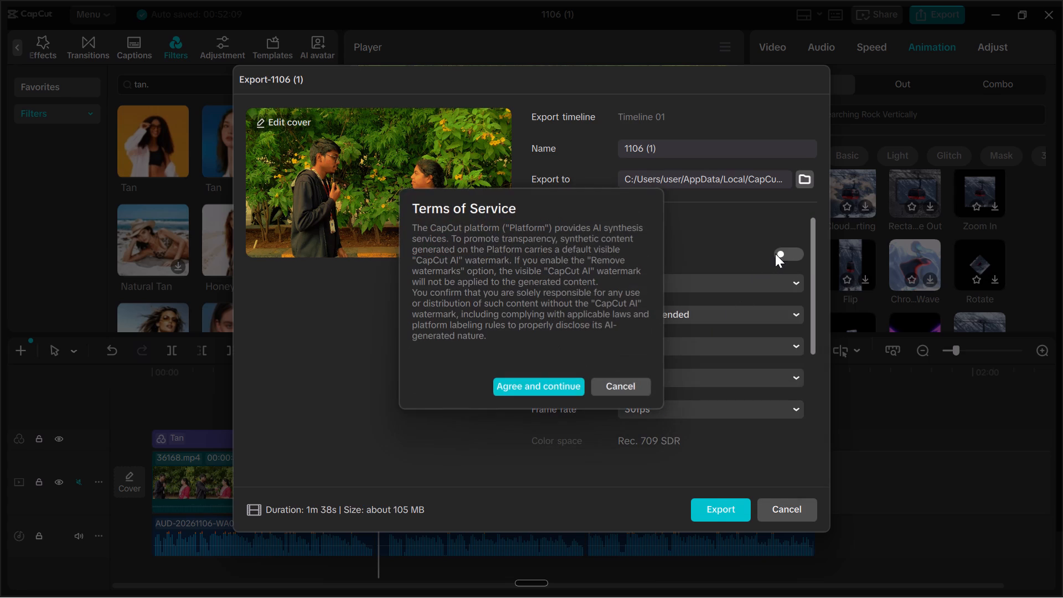
pyautogui.click(556, 388)
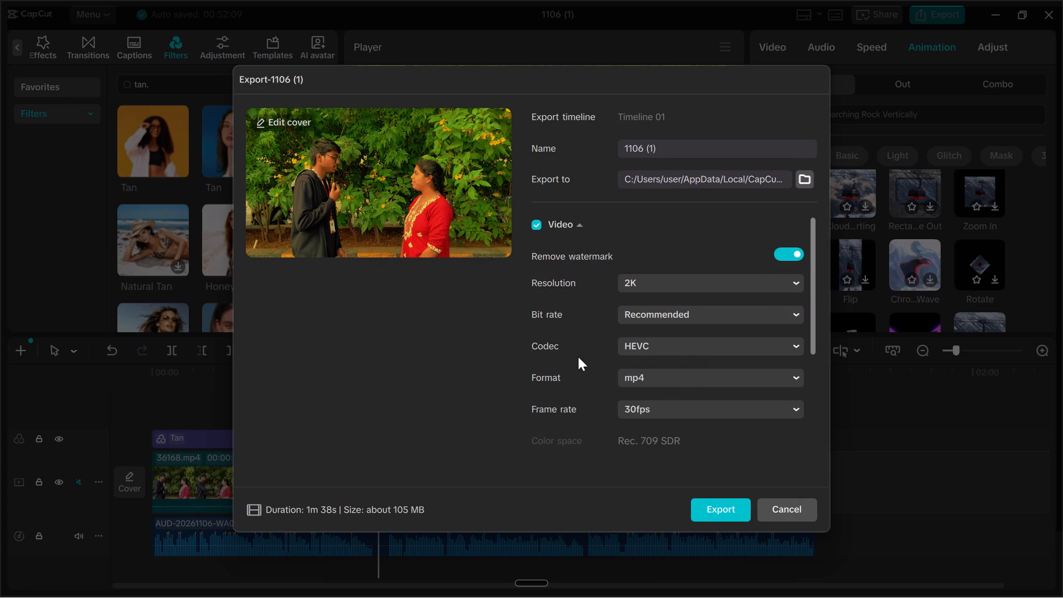
# Check the remaining export settings, including frame rate, audio, GIF export and copyright check.
pyautogui.scroll(-2, 612, 285)
pyautogui.scroll(3, 612, 288)
pyautogui.scroll(-2, 612, 288)
pyautogui.scroll(-1, 580, 357)
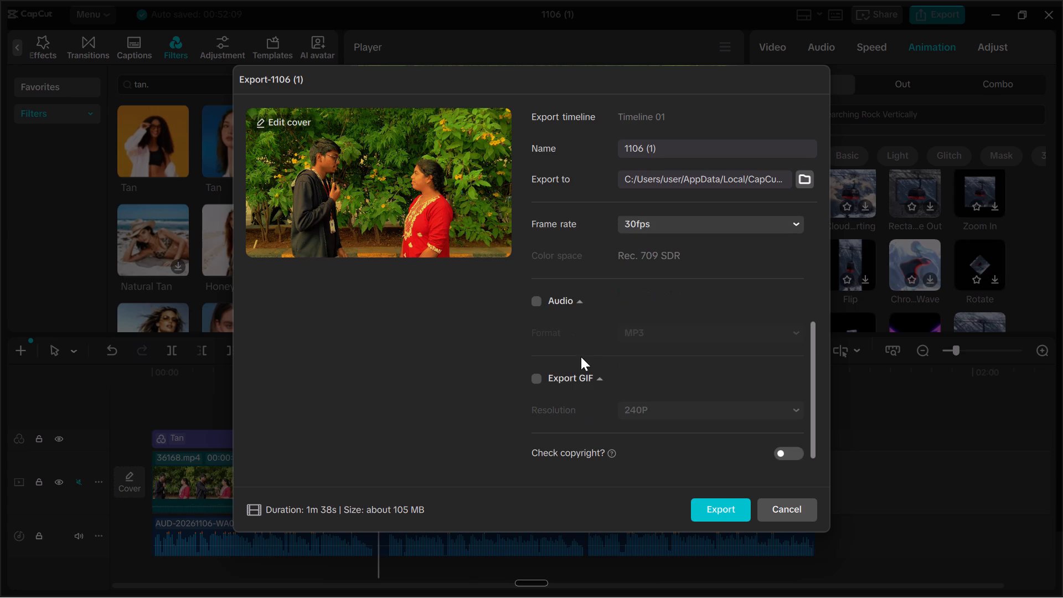
# Include a separate MP3 audio file in the export.
pyautogui.click(539, 300)
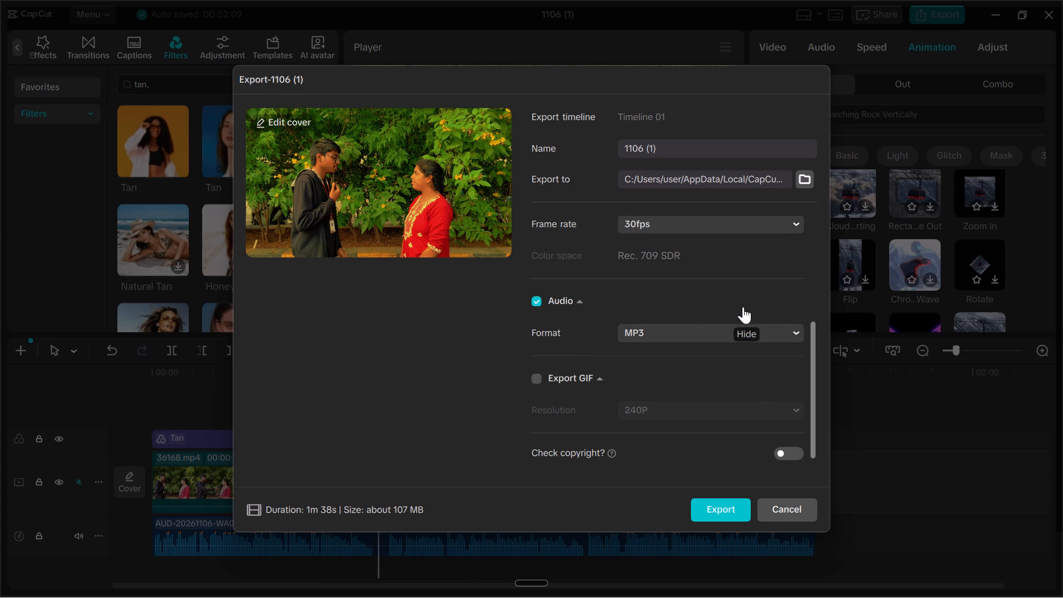
# Review the export's video and audio settings, including the available bit rate options.
pyautogui.scroll(-1, 675, 388)
pyautogui.scroll(1, 699, 392)
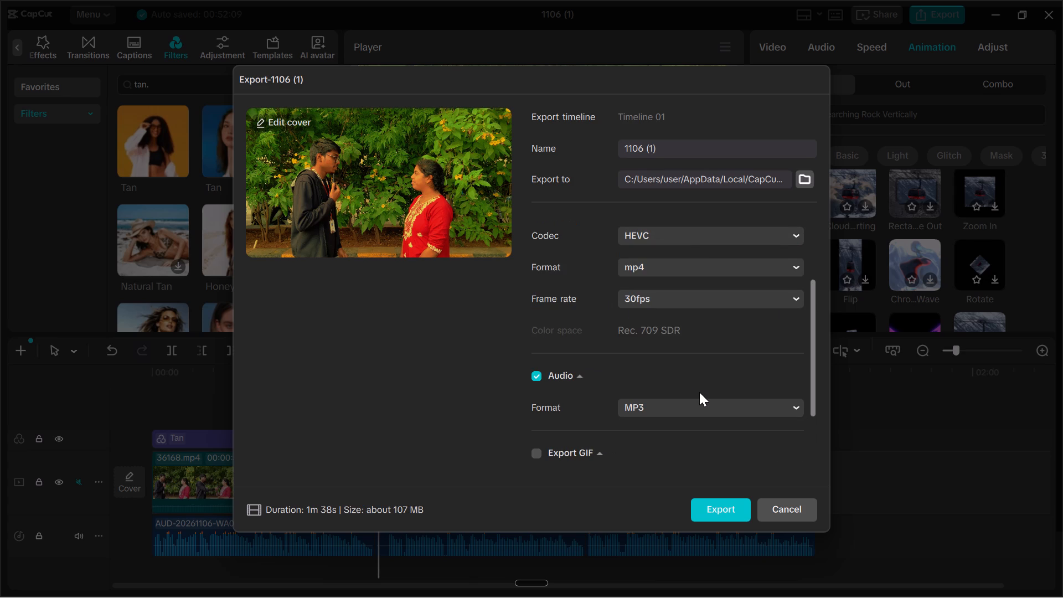
pyautogui.scroll(2, 699, 392)
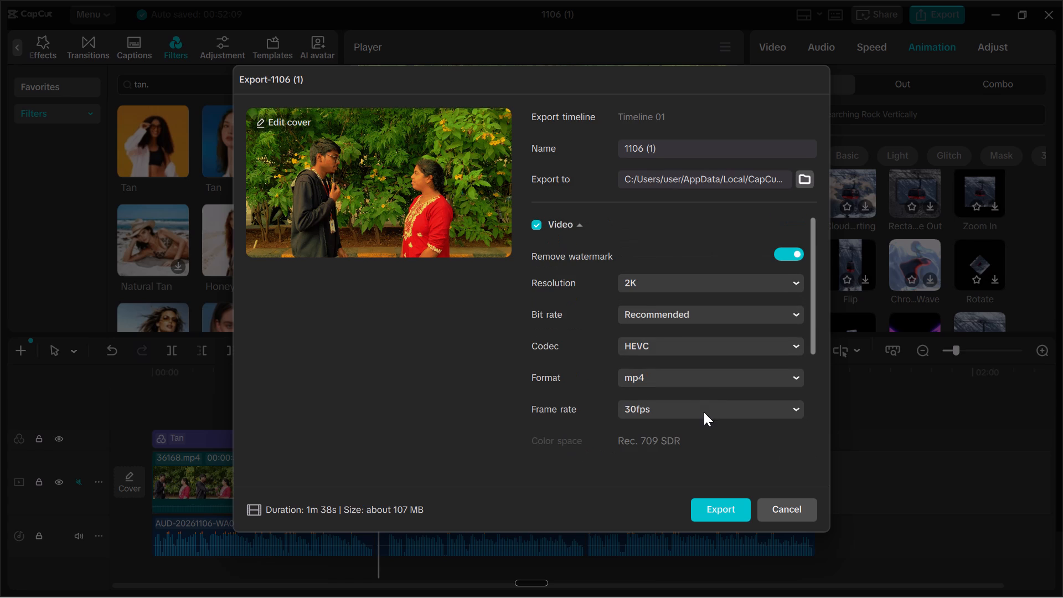
pyautogui.scroll(3, 691, 377)
pyautogui.click(709, 318)
pyautogui.click(709, 318)
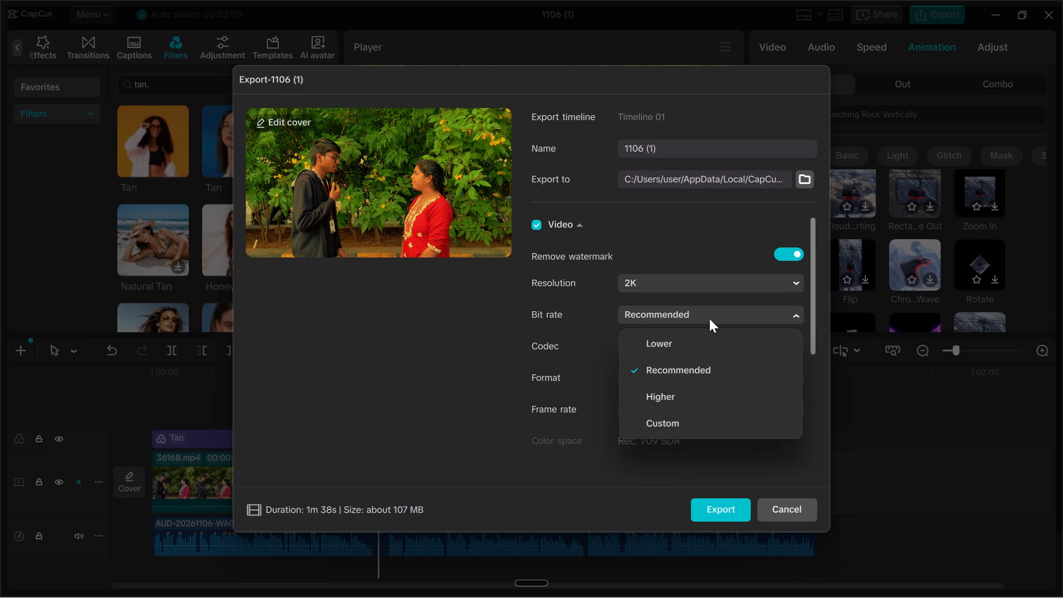
pyautogui.scroll(2, 566, 308)
pyautogui.scroll(-3, 567, 305)
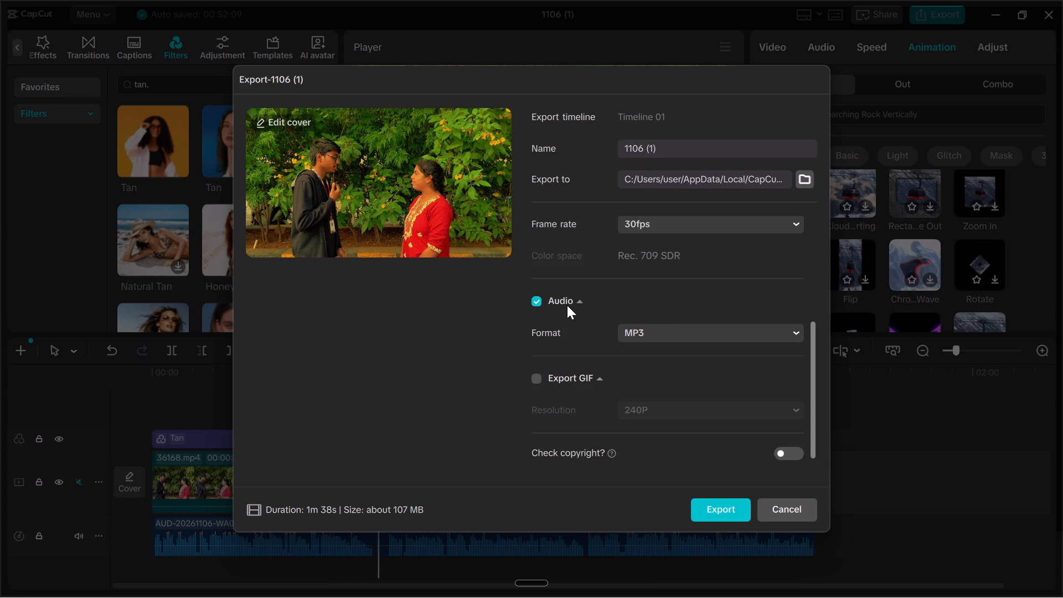
pyautogui.scroll(-4, 581, 311)
pyautogui.scroll(4, 590, 320)
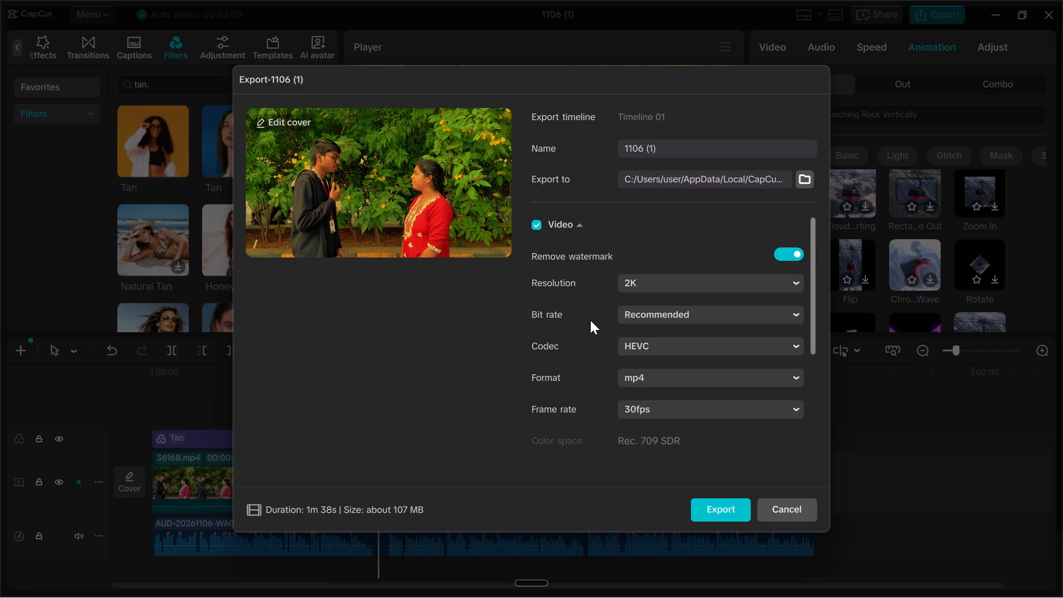
pyautogui.scroll(4, 595, 320)
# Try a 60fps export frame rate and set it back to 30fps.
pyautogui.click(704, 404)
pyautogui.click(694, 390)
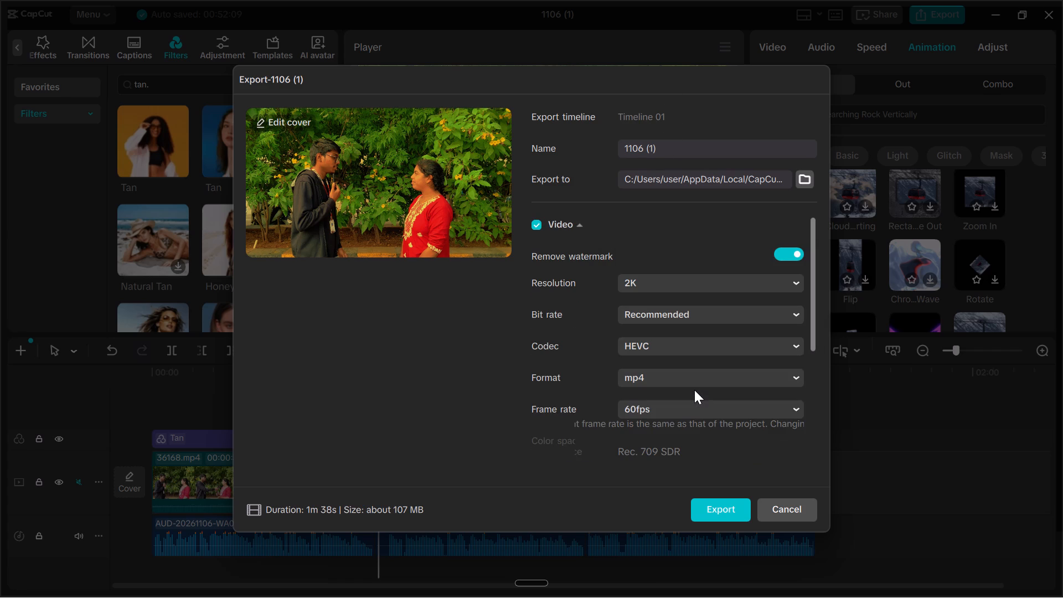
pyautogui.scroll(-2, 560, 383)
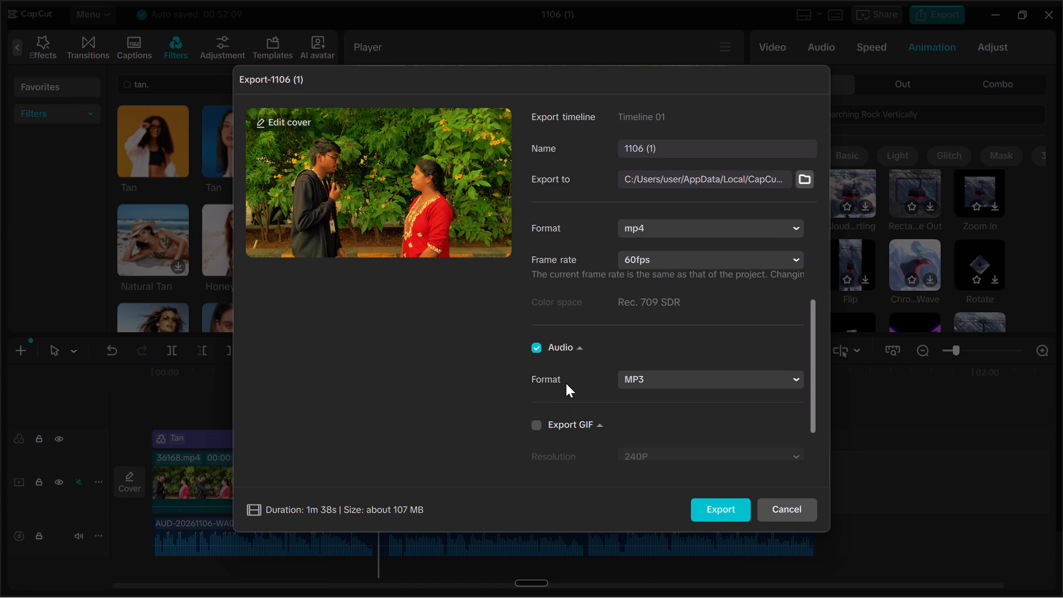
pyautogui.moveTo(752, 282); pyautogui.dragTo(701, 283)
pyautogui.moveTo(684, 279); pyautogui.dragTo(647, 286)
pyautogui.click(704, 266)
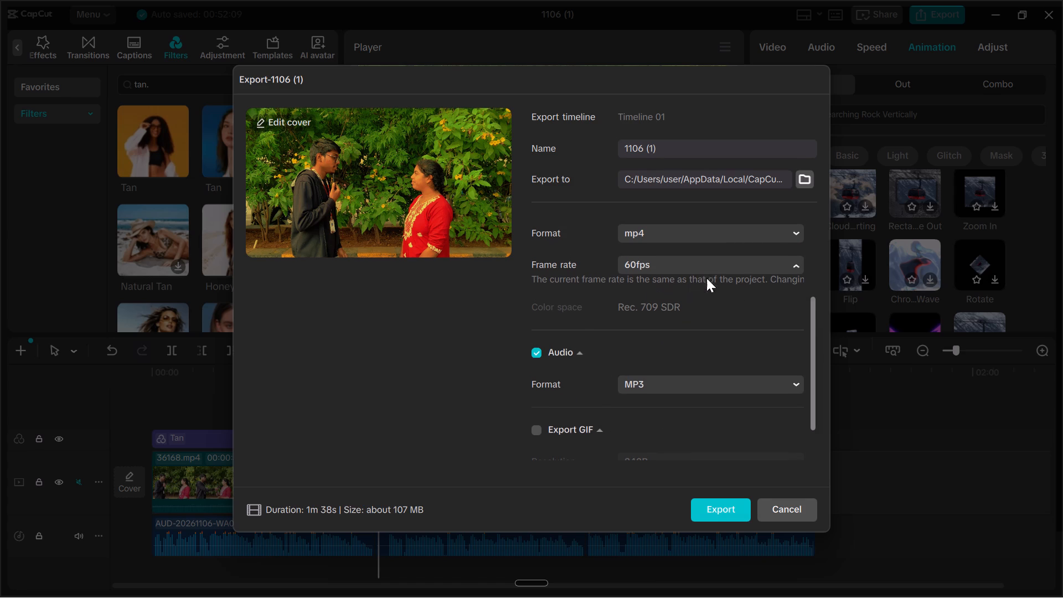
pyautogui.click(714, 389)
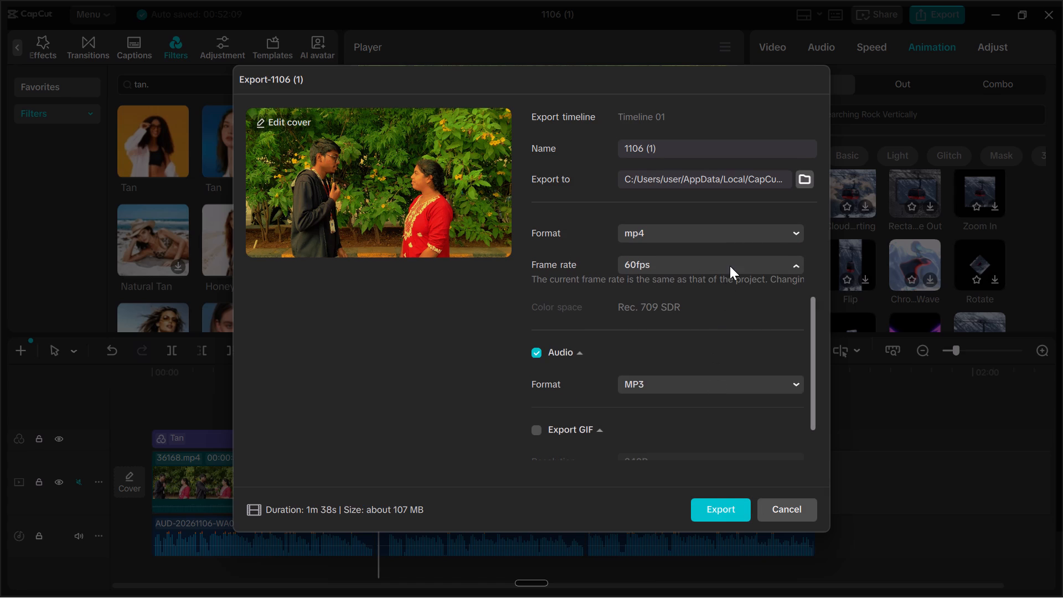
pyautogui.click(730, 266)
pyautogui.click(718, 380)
# Set the export video resolution to 1080P.
pyautogui.scroll(3, 698, 373)
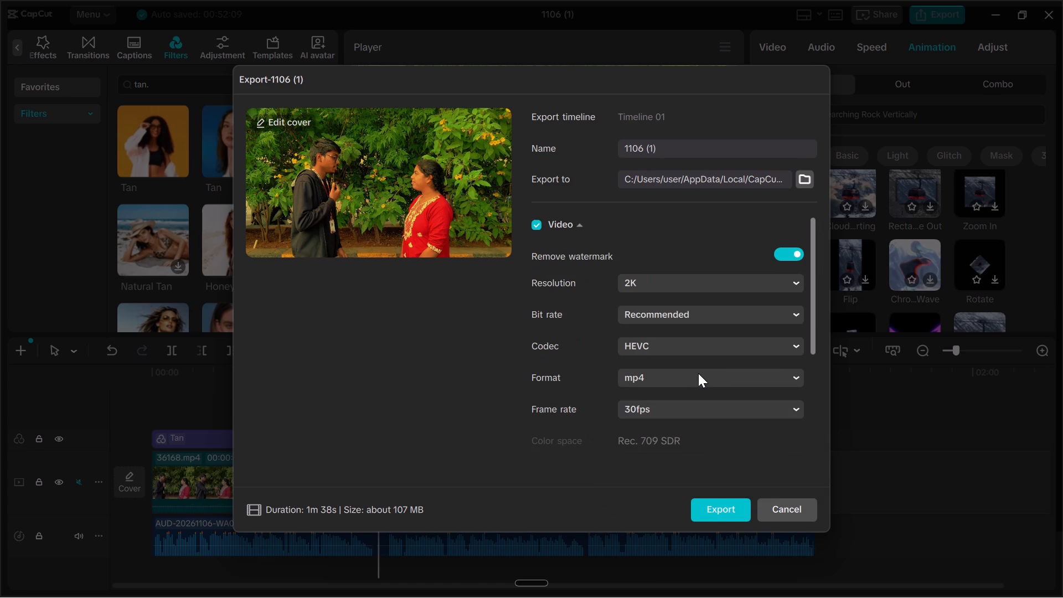
pyautogui.click(700, 291)
pyautogui.click(708, 367)
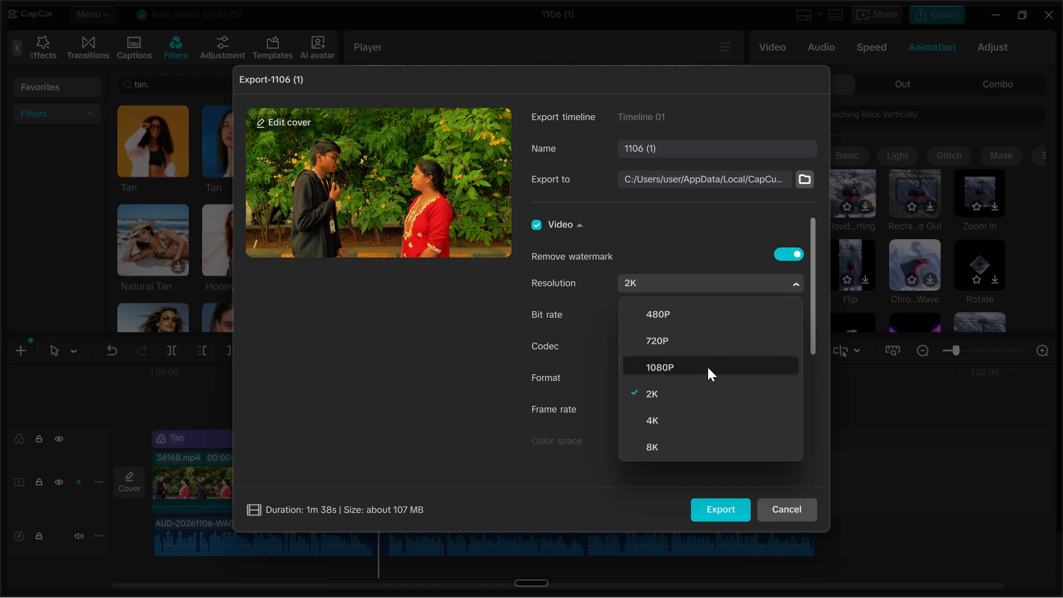
# Check the audio, GIF and copyright check options of the export, and close the export settings without exporting.
pyautogui.scroll(-7, 549, 348)
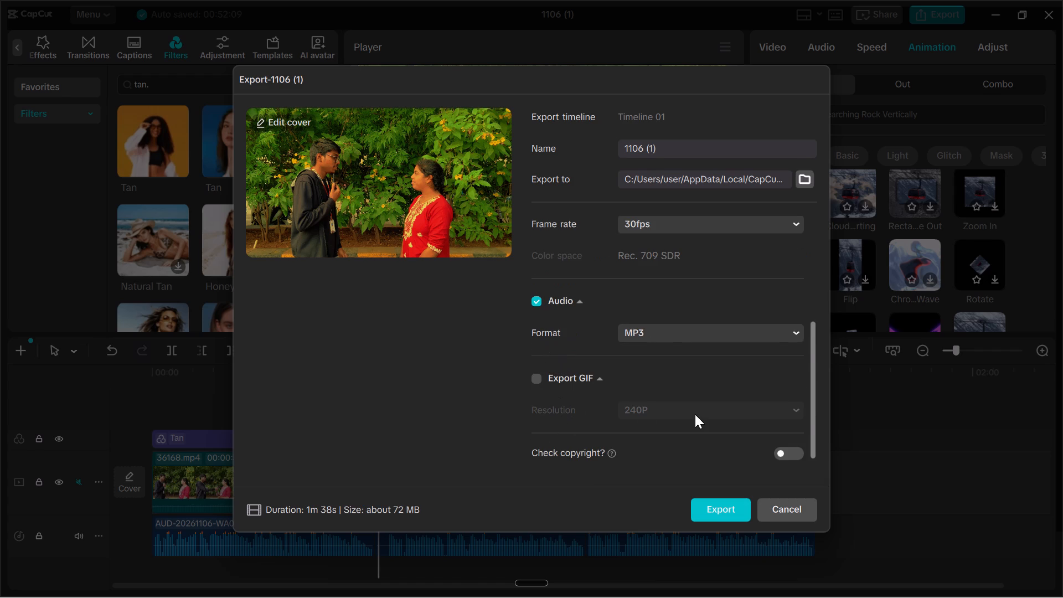
pyautogui.scroll(-1, 695, 419)
pyautogui.click(612, 452)
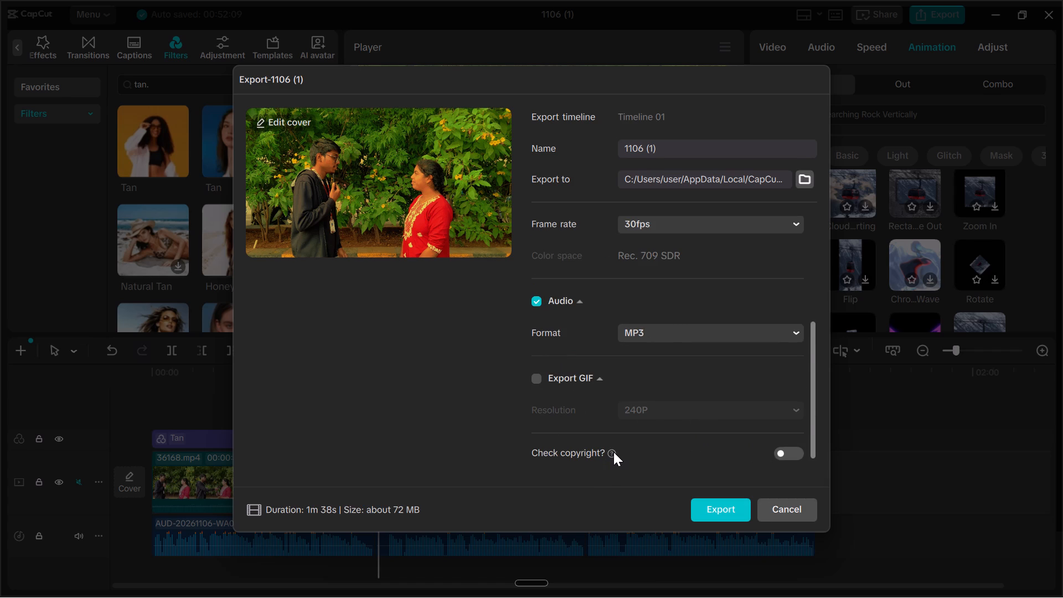
pyautogui.click(613, 452)
pyautogui.scroll(6, 629, 444)
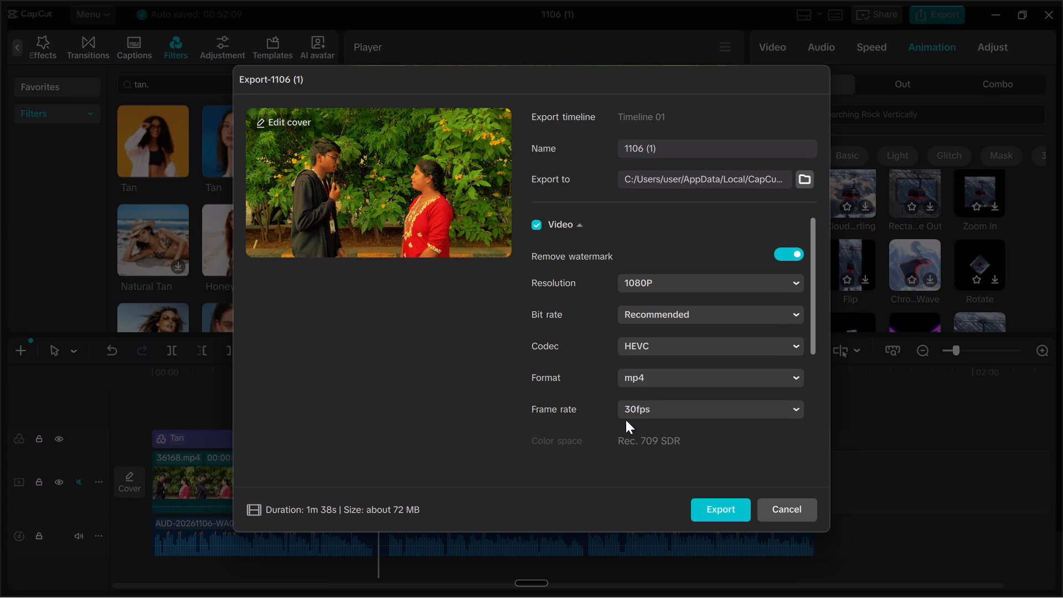
pyautogui.click(800, 515)
# Scrub the edited timeline from its end back to the very beginning.
pyautogui.click(909, 408)
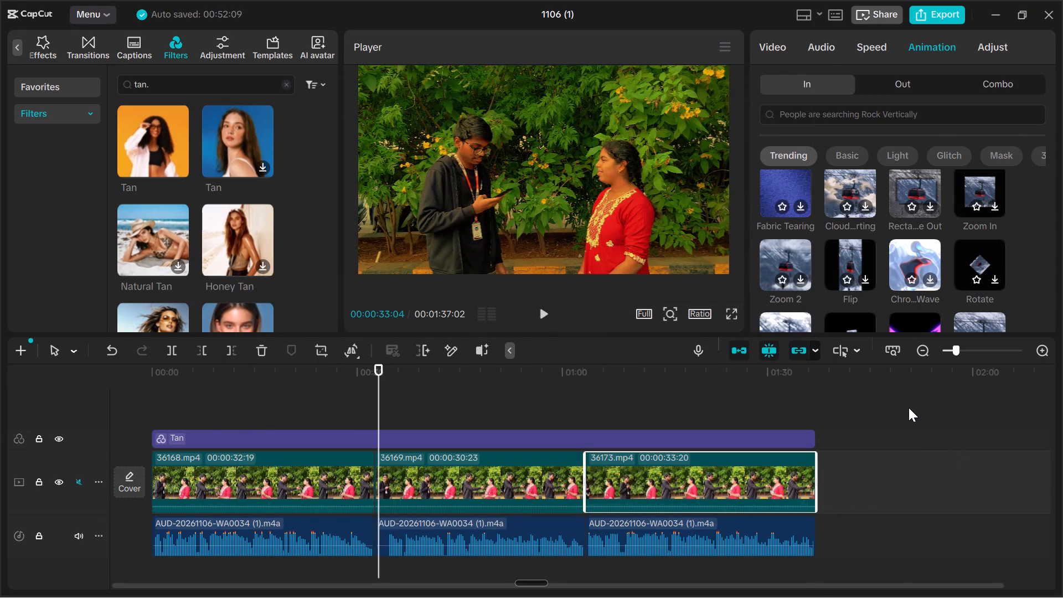
pyautogui.click(585, 188)
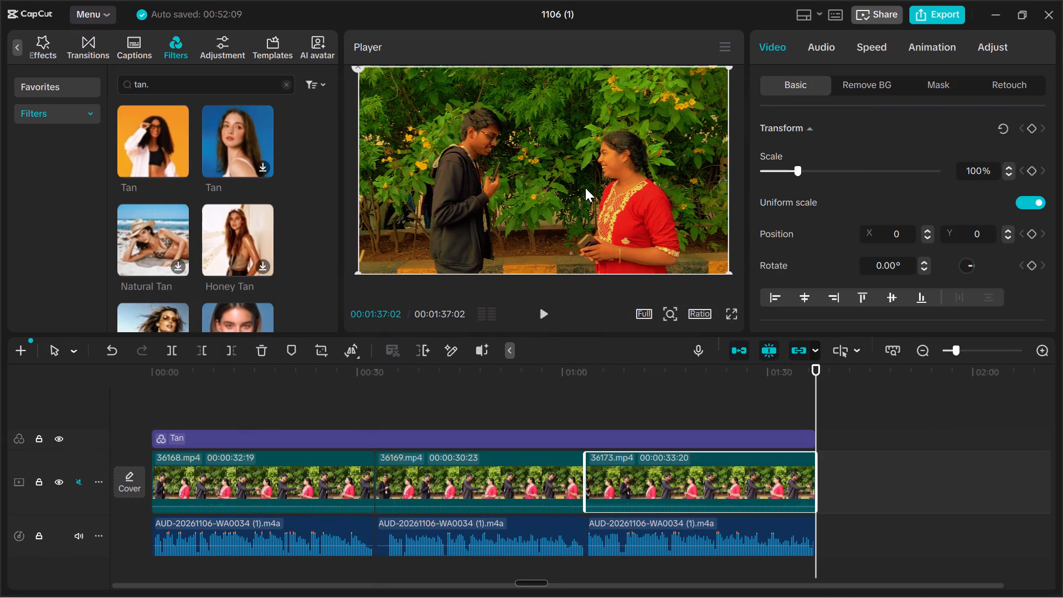
pyautogui.moveTo(814, 373); pyautogui.dragTo(746, 391)
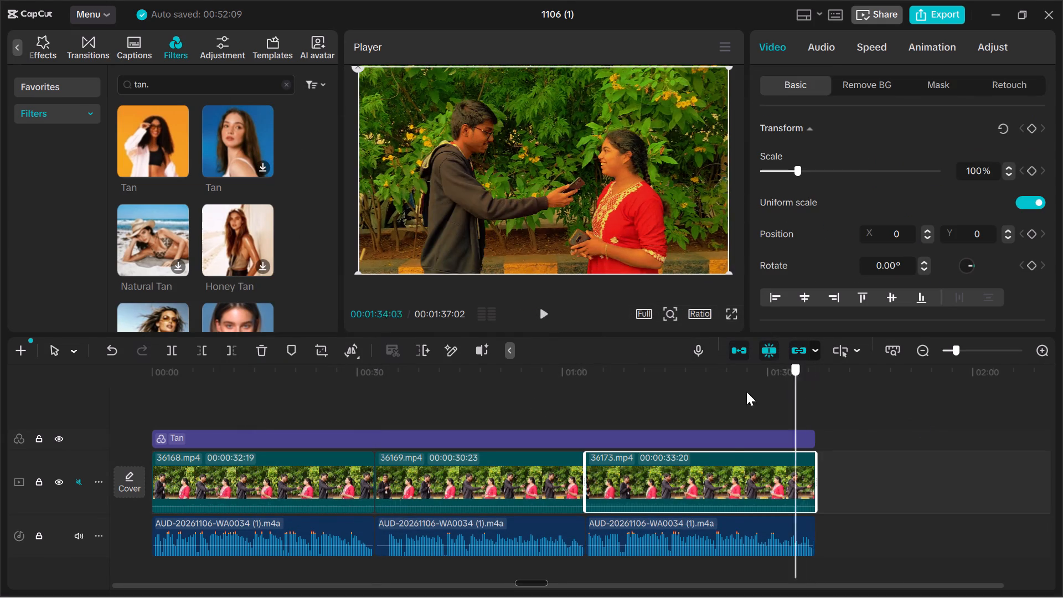
pyautogui.moveTo(746, 391); pyautogui.dragTo(126, 452)
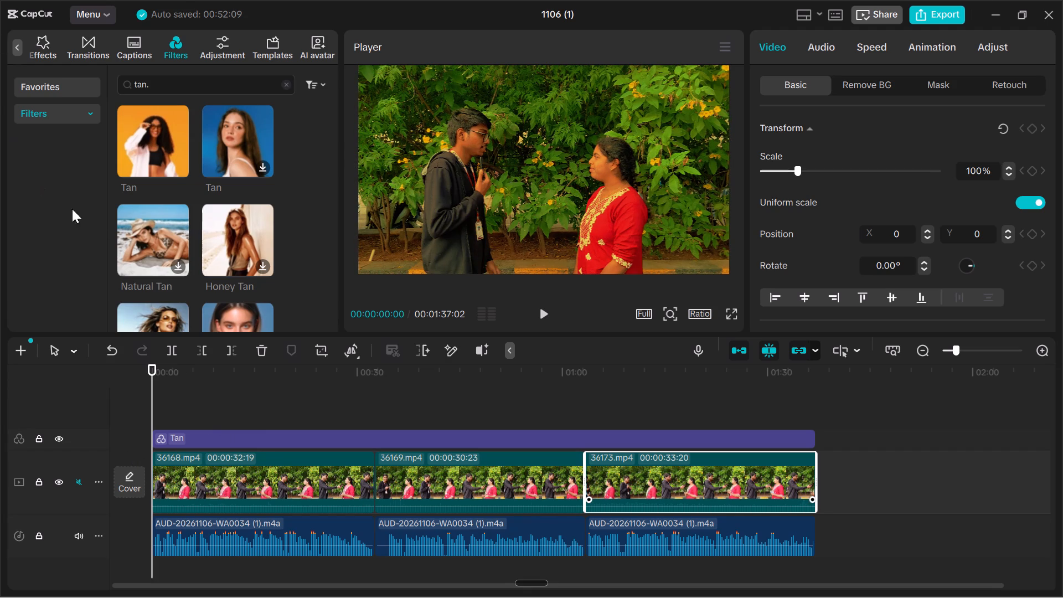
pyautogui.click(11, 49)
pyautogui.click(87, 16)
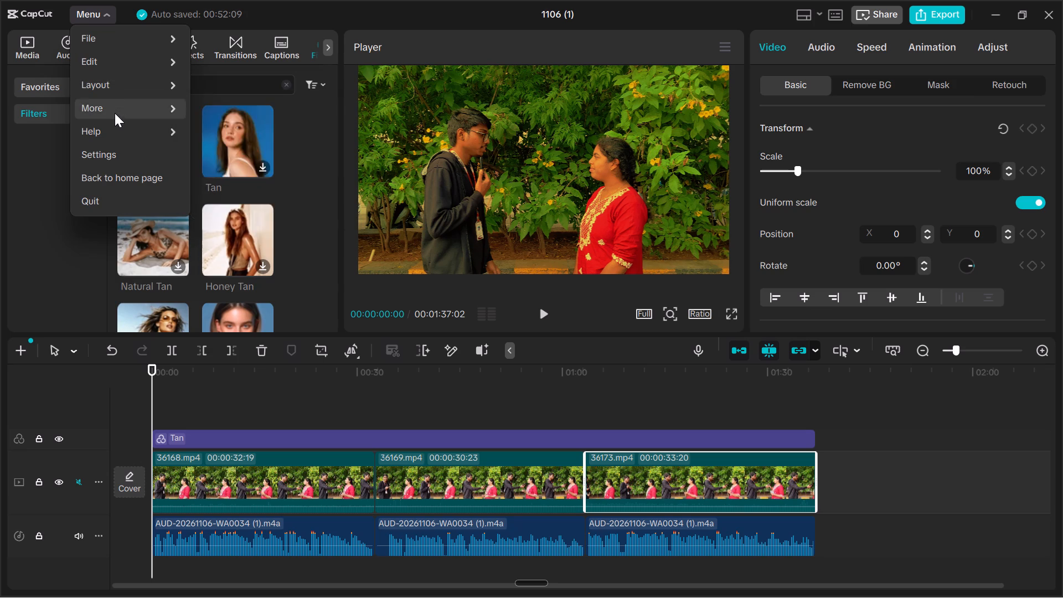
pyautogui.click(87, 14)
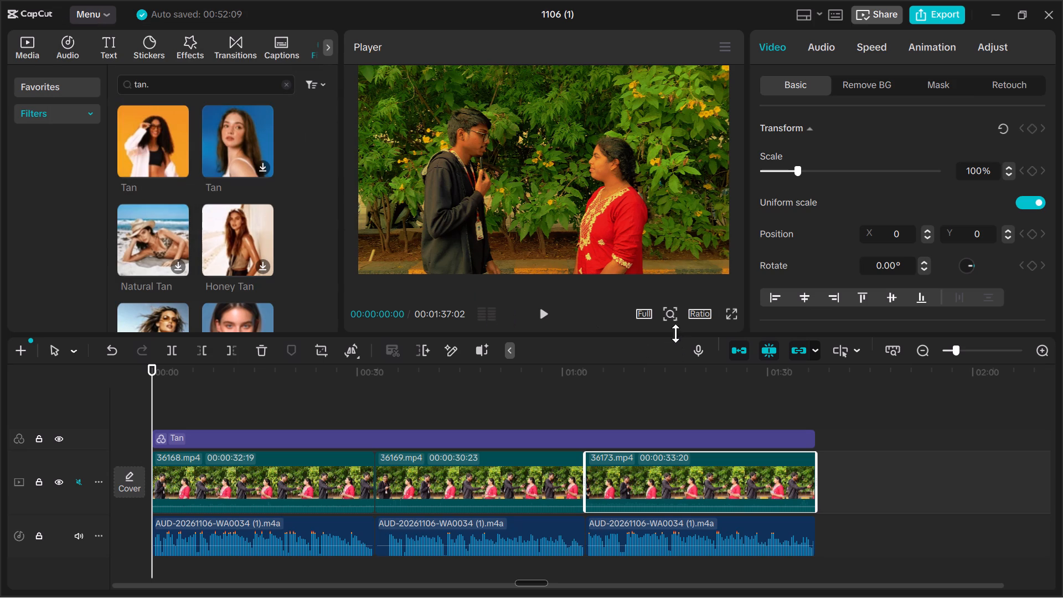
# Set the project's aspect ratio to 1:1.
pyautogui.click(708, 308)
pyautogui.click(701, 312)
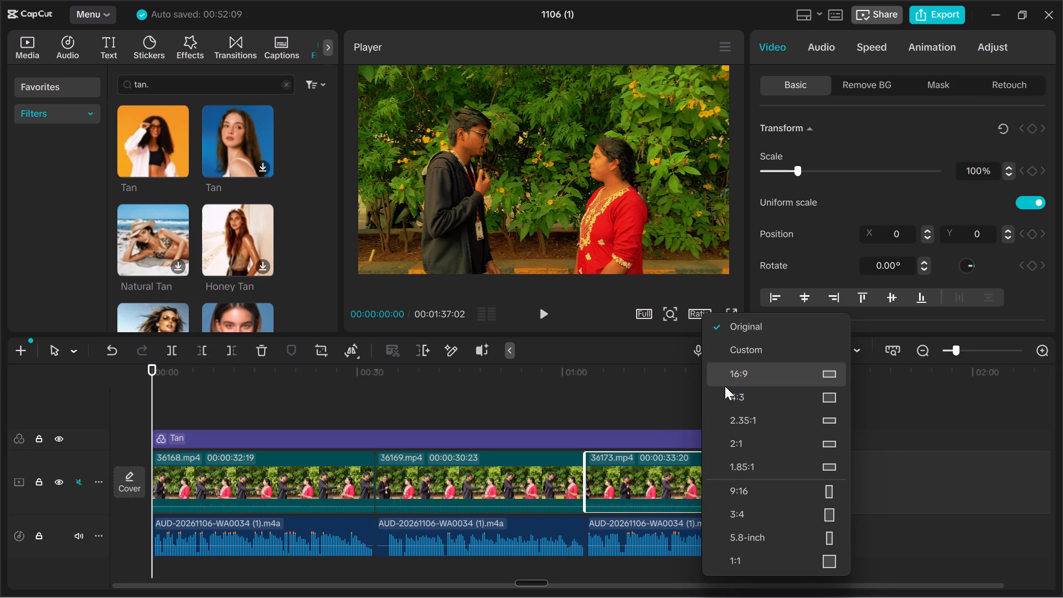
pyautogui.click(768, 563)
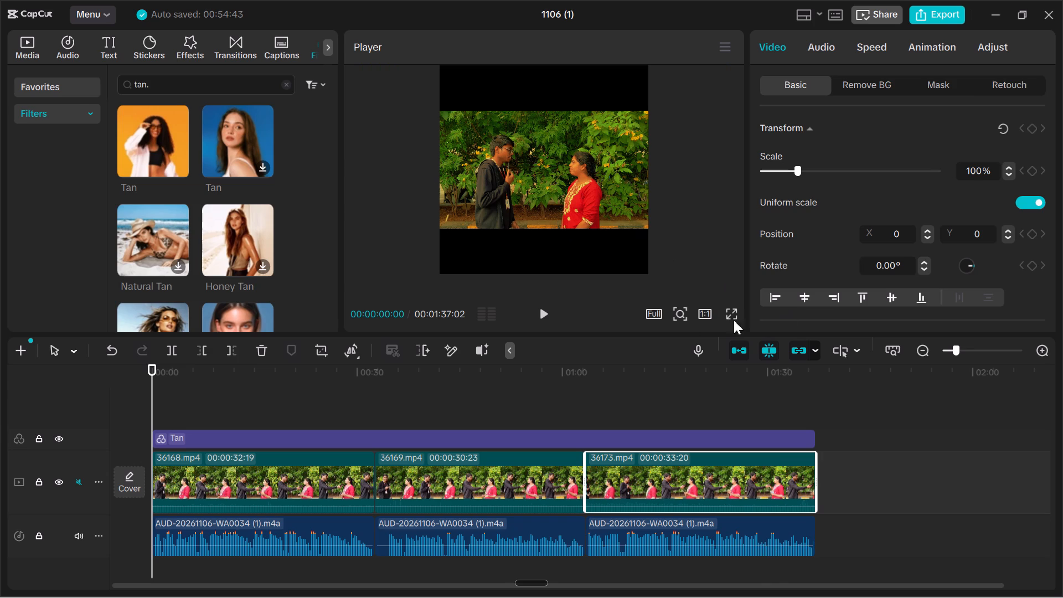
# Set the project's aspect ratio to 16:9.
pyautogui.click(706, 317)
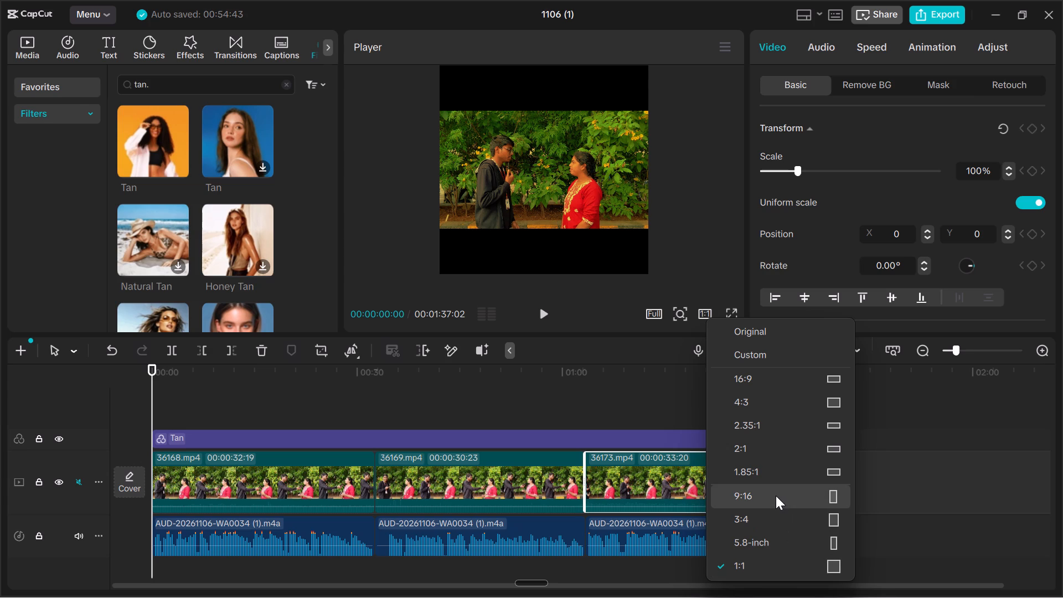
pyautogui.click(751, 375)
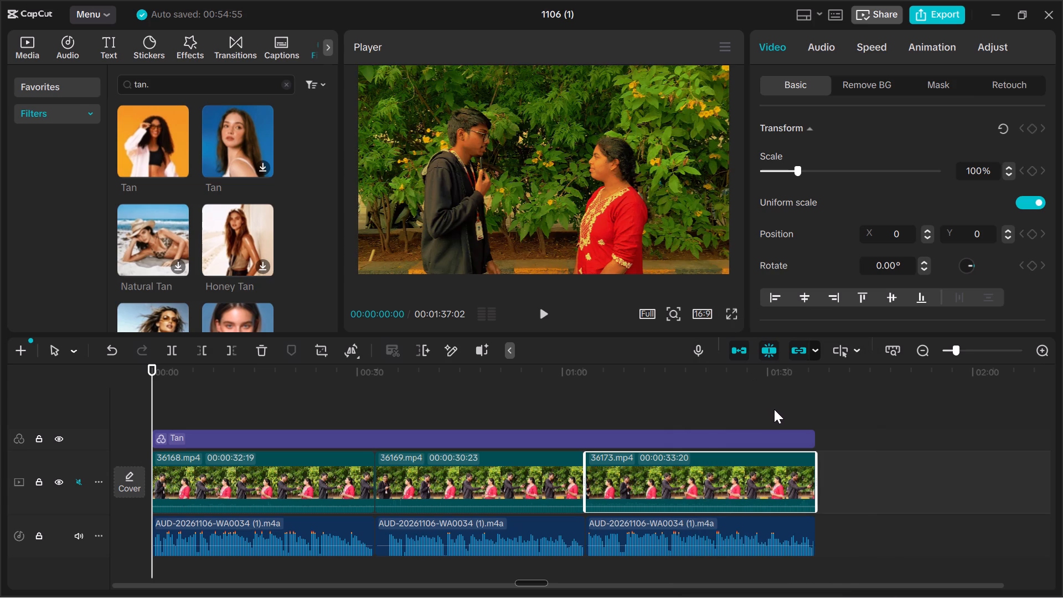
# Reopen the export settings for 1106 (1) and review the video, audio format, GIF and copyright check options.
pyautogui.click(938, 13)
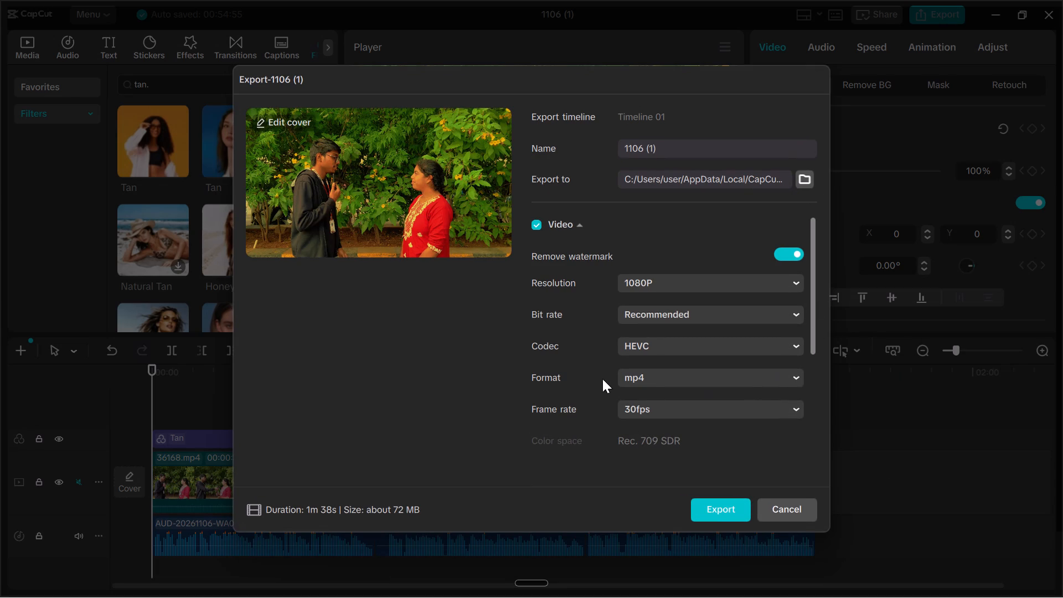
pyautogui.scroll(-5, 594, 377)
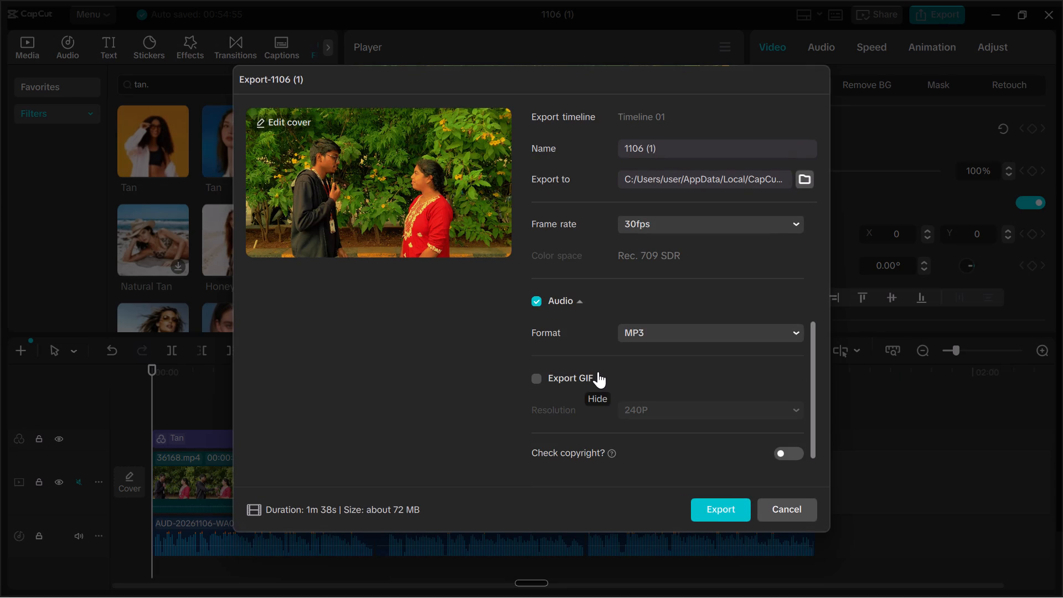
pyautogui.scroll(4, 601, 370)
pyautogui.scroll(-4, 610, 358)
pyautogui.click(639, 337)
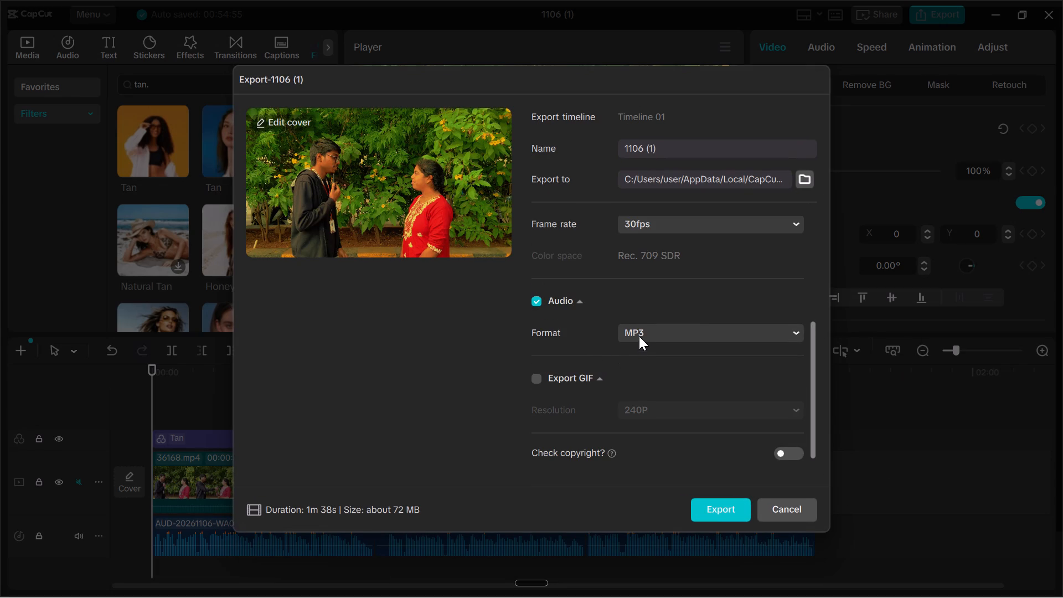
pyautogui.click(641, 332)
pyautogui.click(789, 335)
pyautogui.click(789, 335)
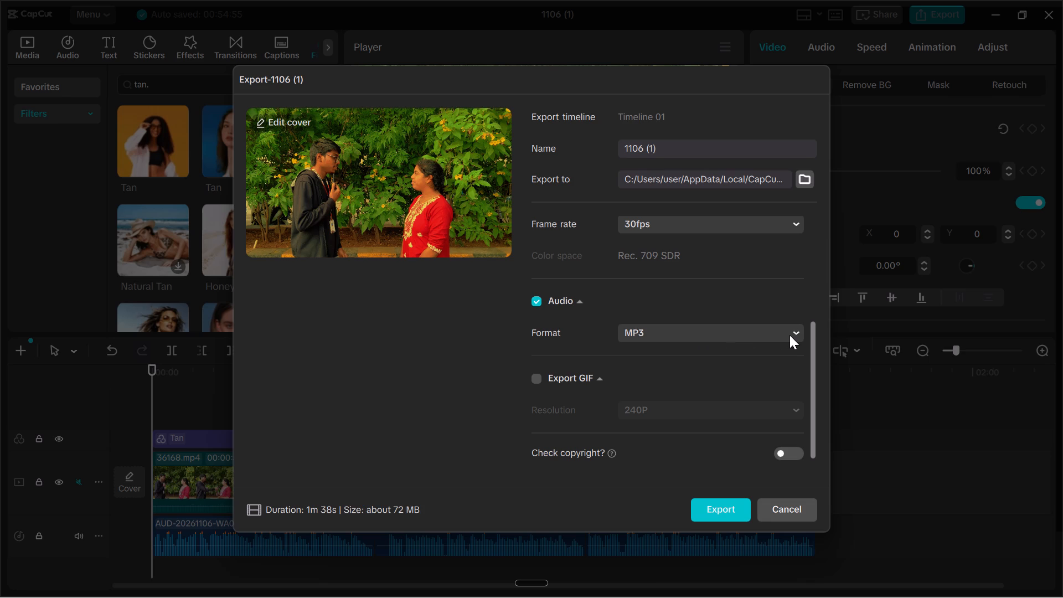
pyautogui.click(789, 335)
pyautogui.click(789, 335)
pyautogui.scroll(6, 586, 315)
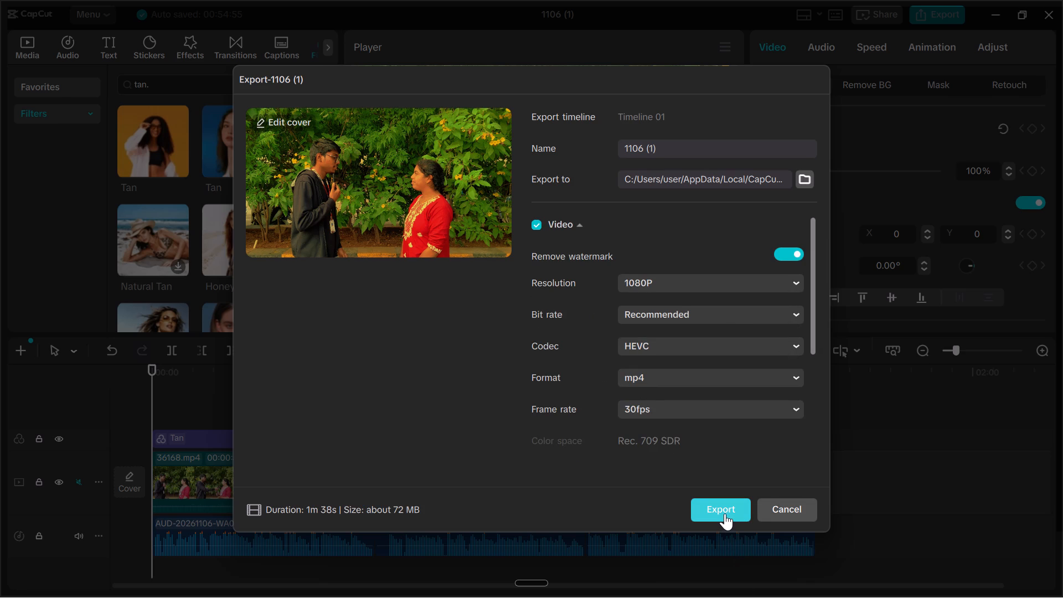
# Open the cover selection for the export, dismiss the sign-in window, and pick a video frame with the microphone phone held toward the woman.
pyautogui.click(297, 123)
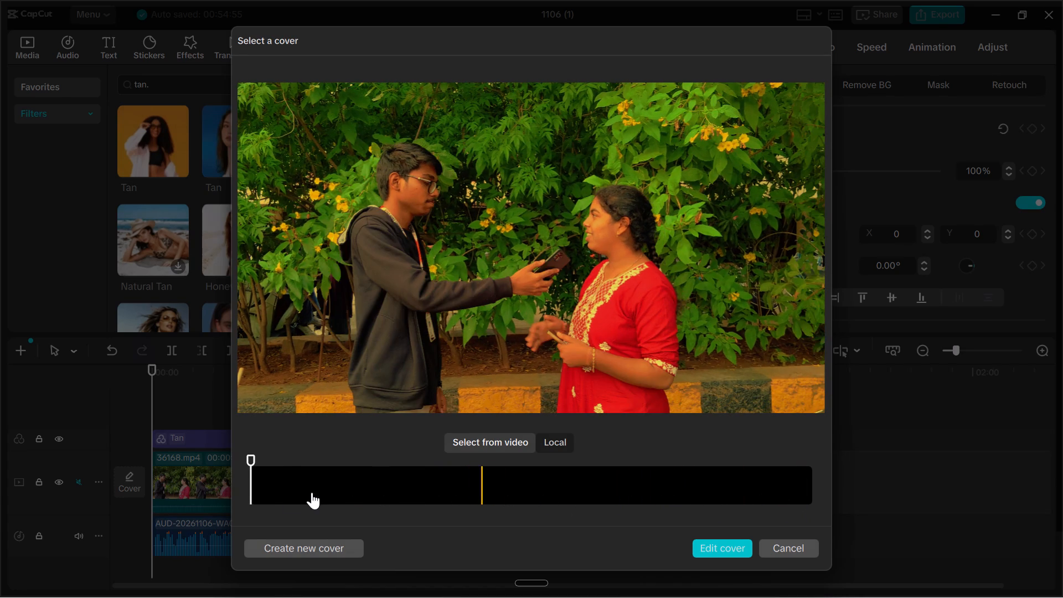
pyautogui.moveTo(251, 461); pyautogui.dragTo(430, 486)
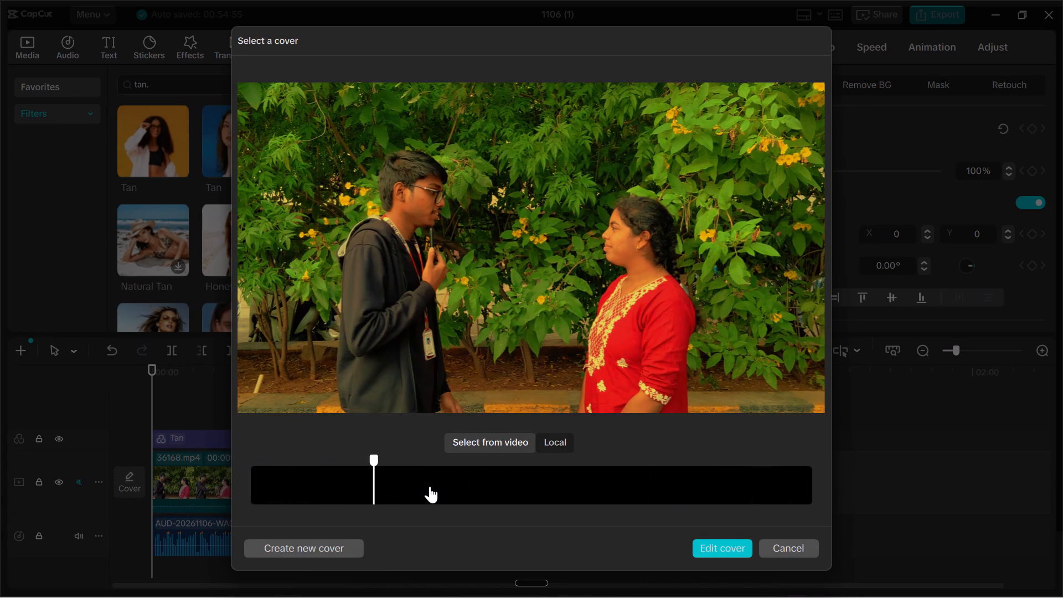
pyautogui.moveTo(430, 486); pyautogui.dragTo(438, 488)
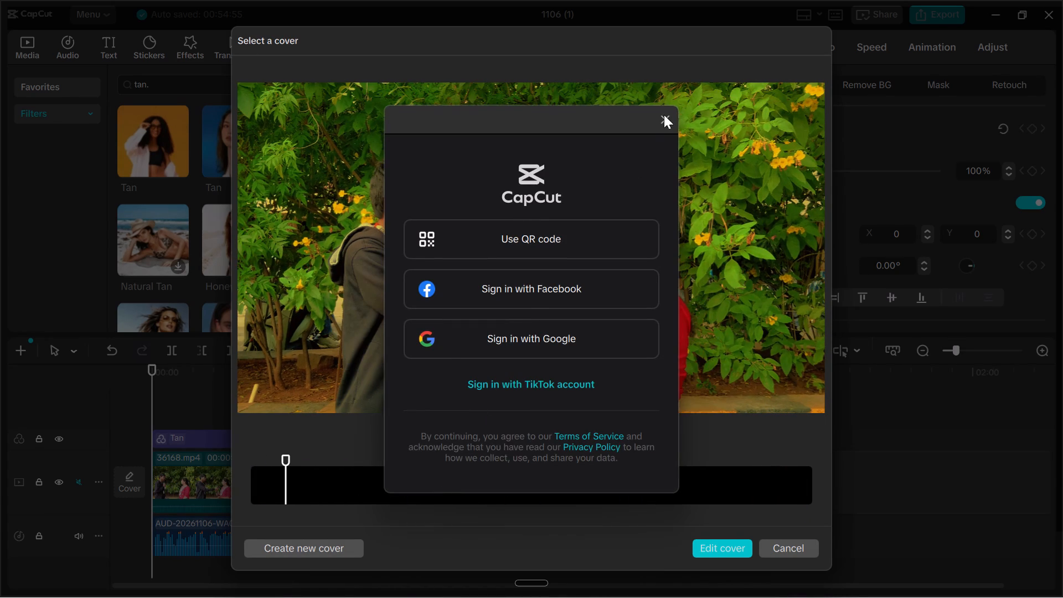
pyautogui.click(664, 115)
pyautogui.moveTo(286, 456); pyautogui.dragTo(414, 459)
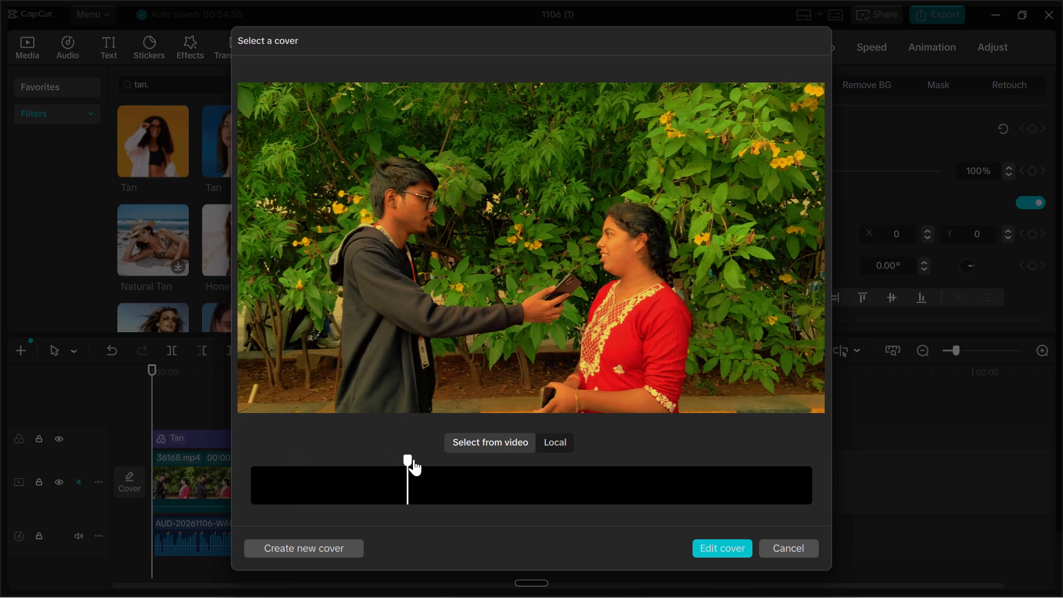
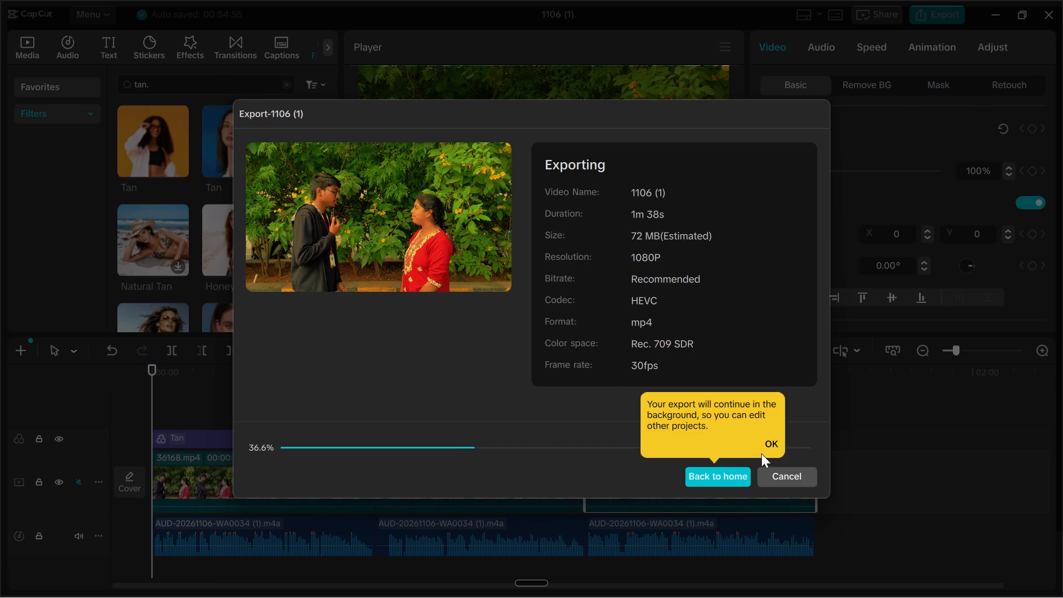
# Dismiss the tip about exporting in the background and let the 1106 (1) export keep running.
pyautogui.click(775, 442)
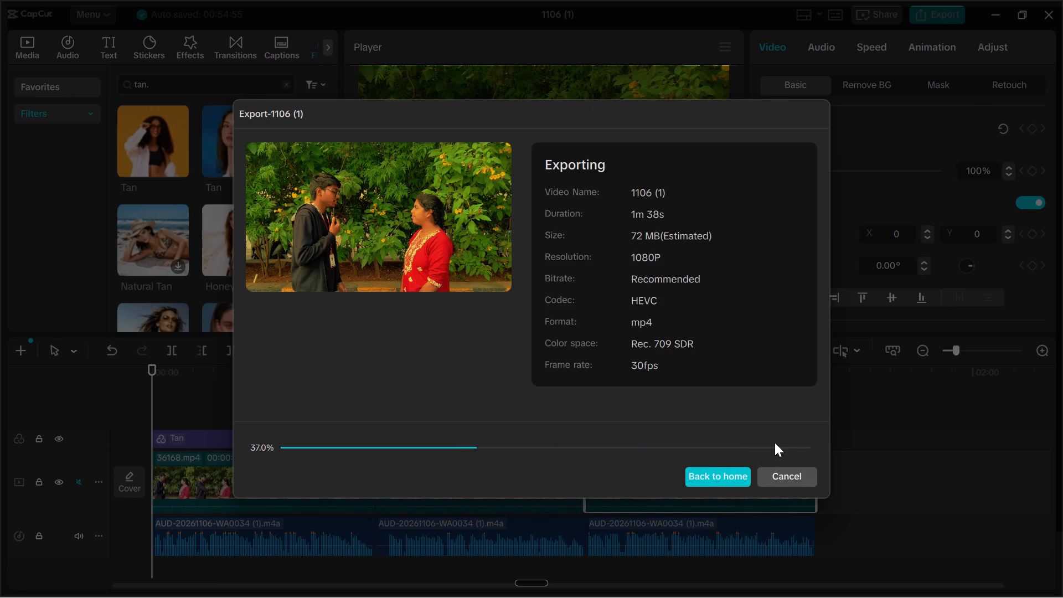
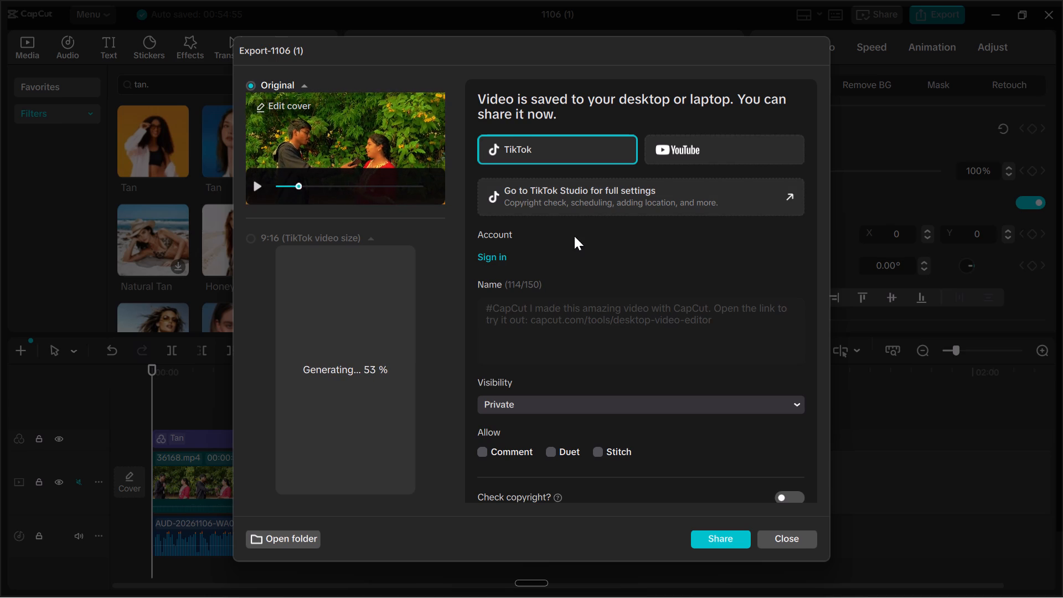
# Check the exported 1106 (1) files in their output folder, closing the folder window when done.
pyautogui.scroll(-2, 587, 248)
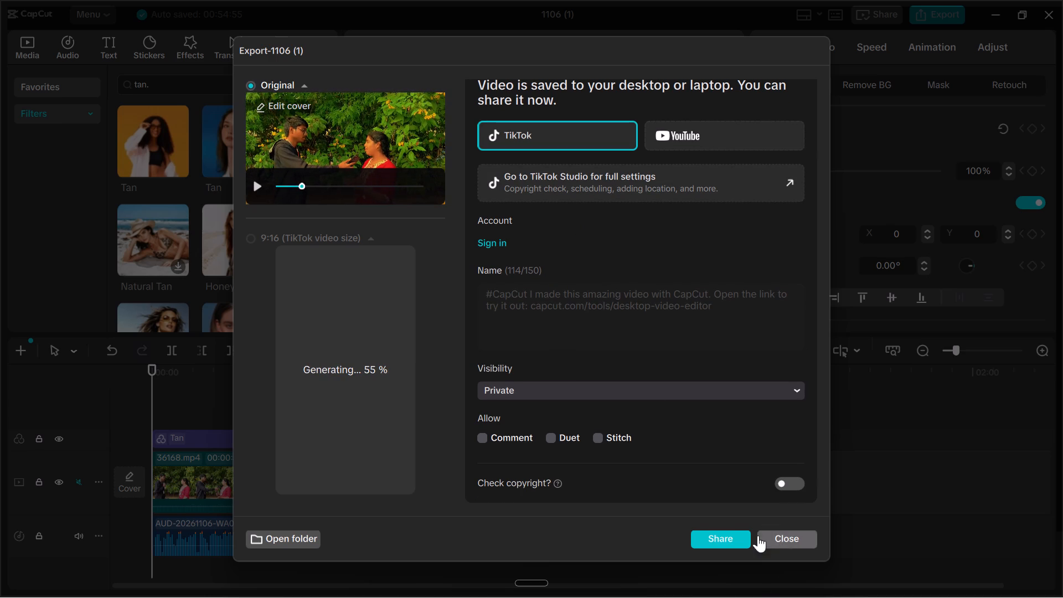
pyautogui.click(291, 541)
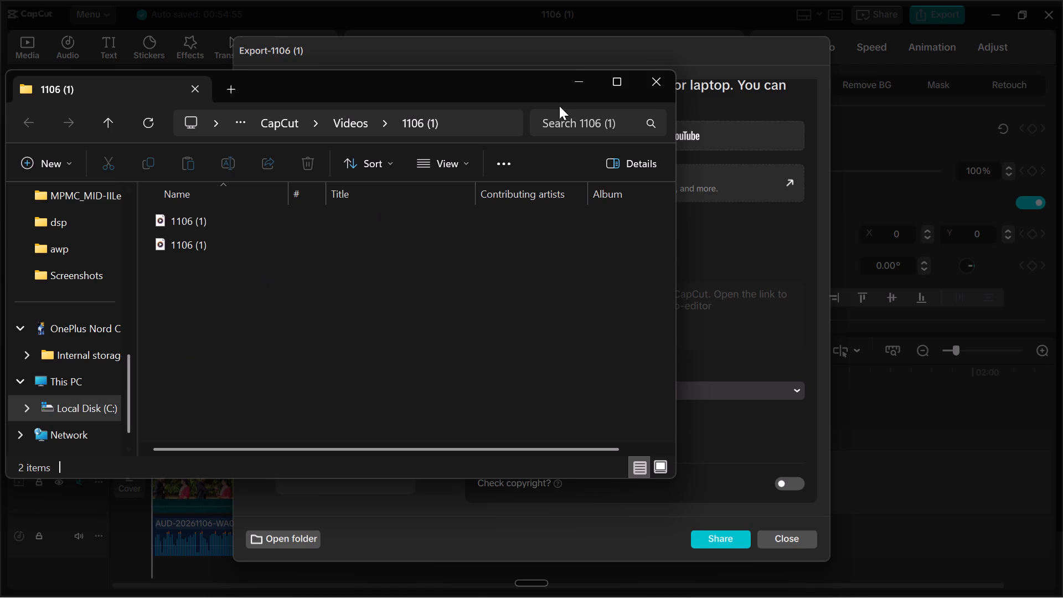
pyautogui.click(656, 80)
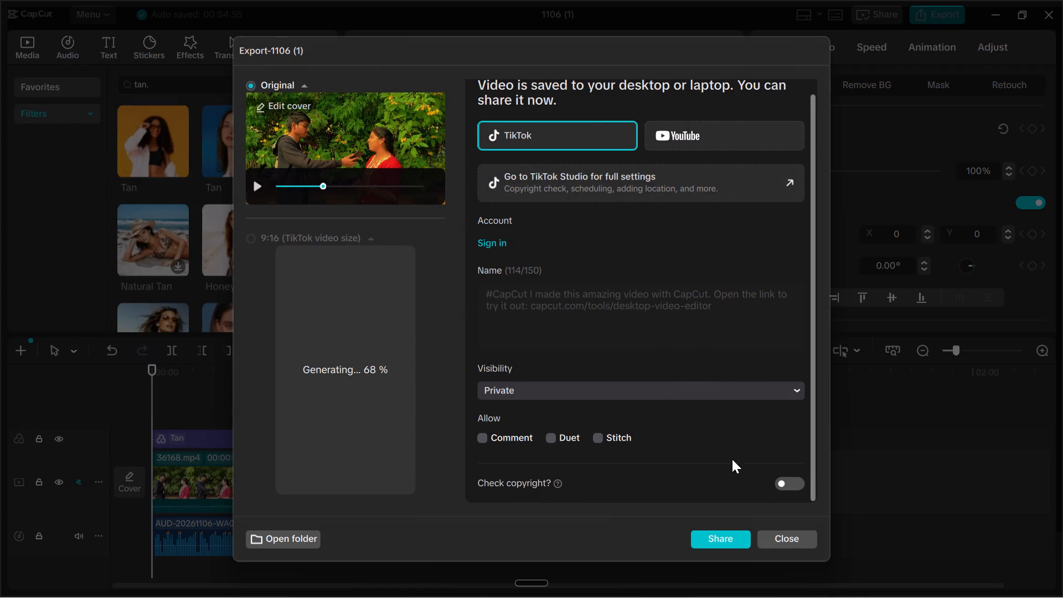
# Close the export window without sharing the video and exit the 1106 (1) project editor.
pyautogui.click(785, 539)
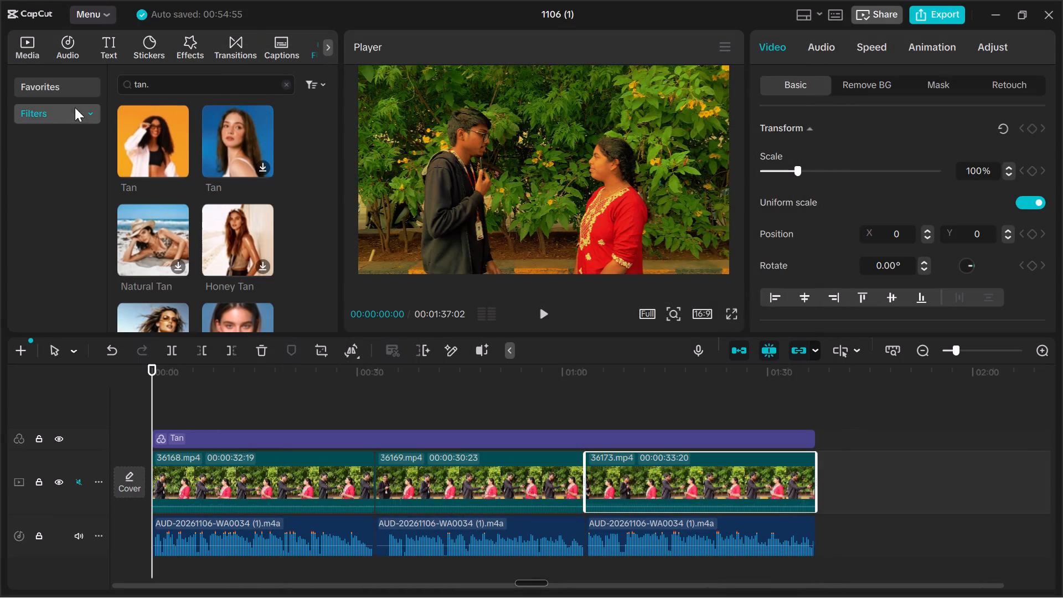
pyautogui.click(1052, 16)
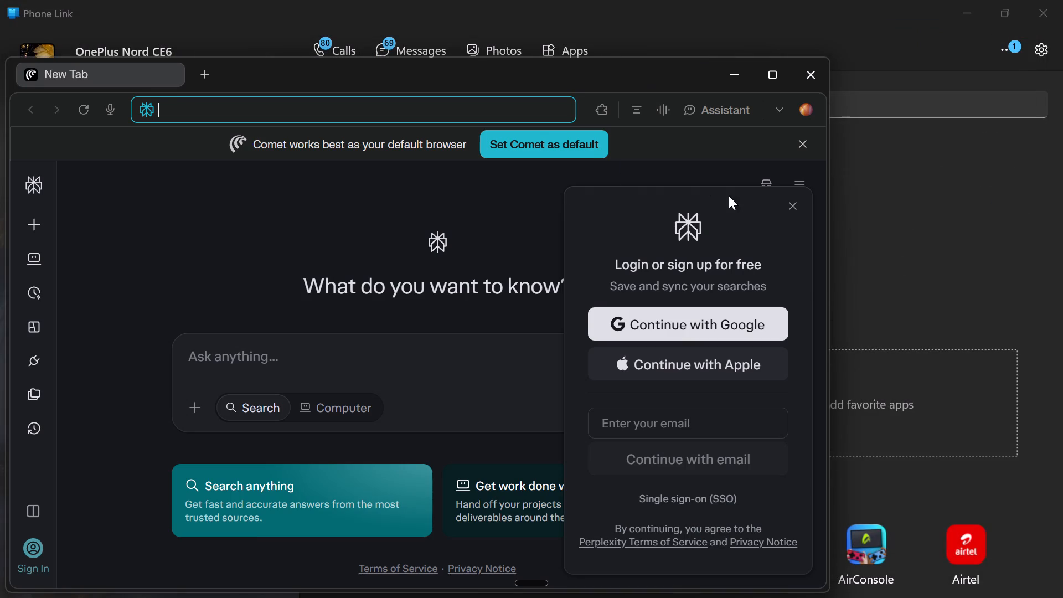
pyautogui.click(794, 201)
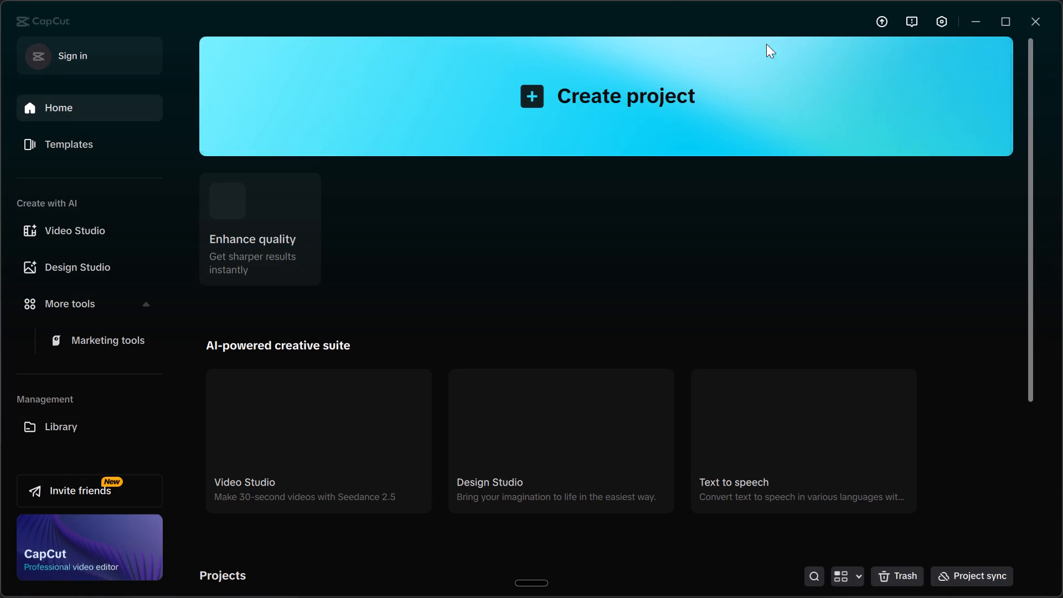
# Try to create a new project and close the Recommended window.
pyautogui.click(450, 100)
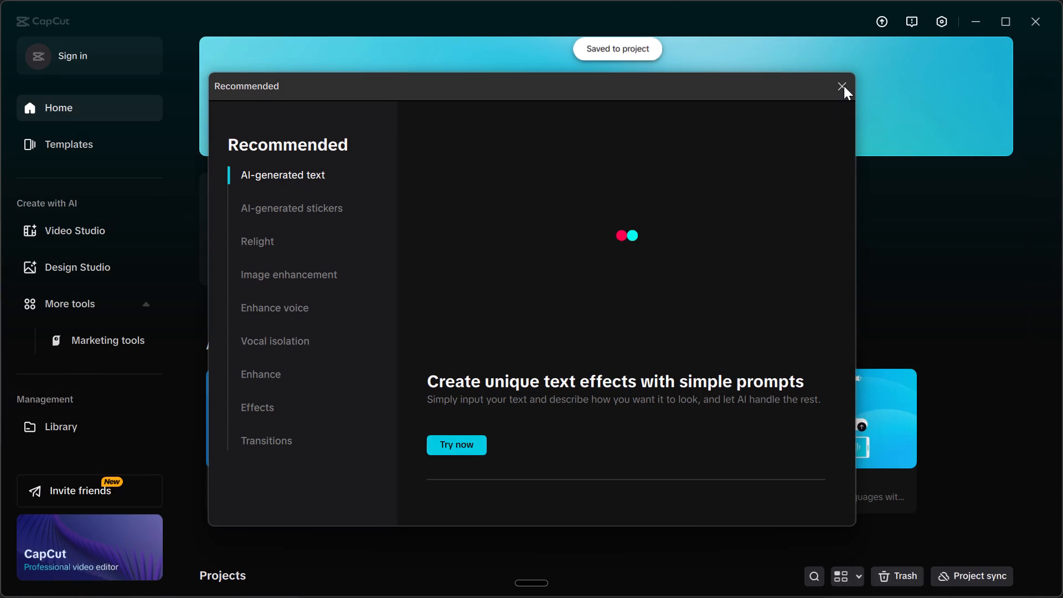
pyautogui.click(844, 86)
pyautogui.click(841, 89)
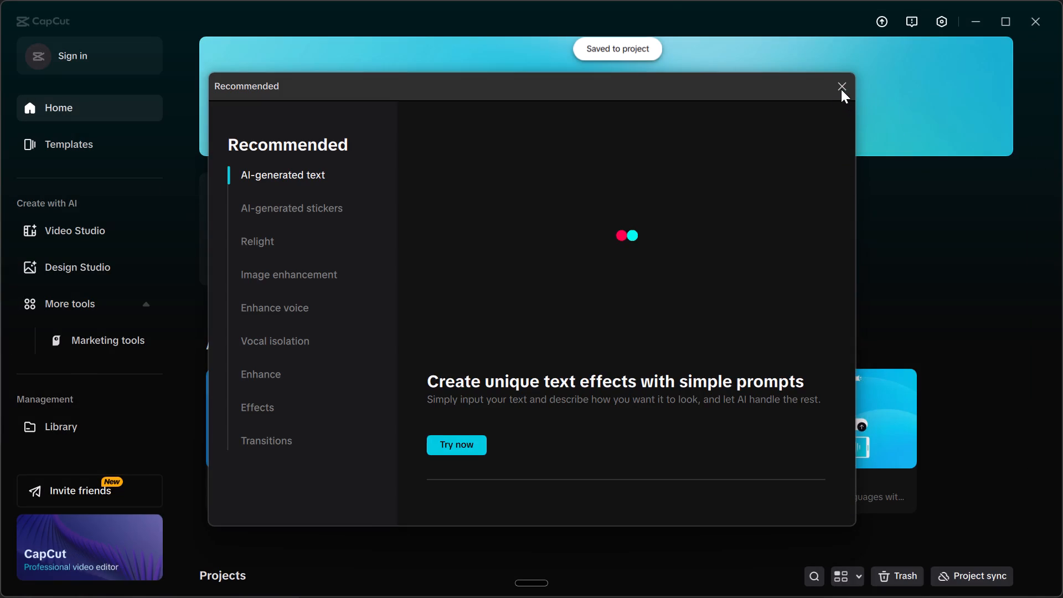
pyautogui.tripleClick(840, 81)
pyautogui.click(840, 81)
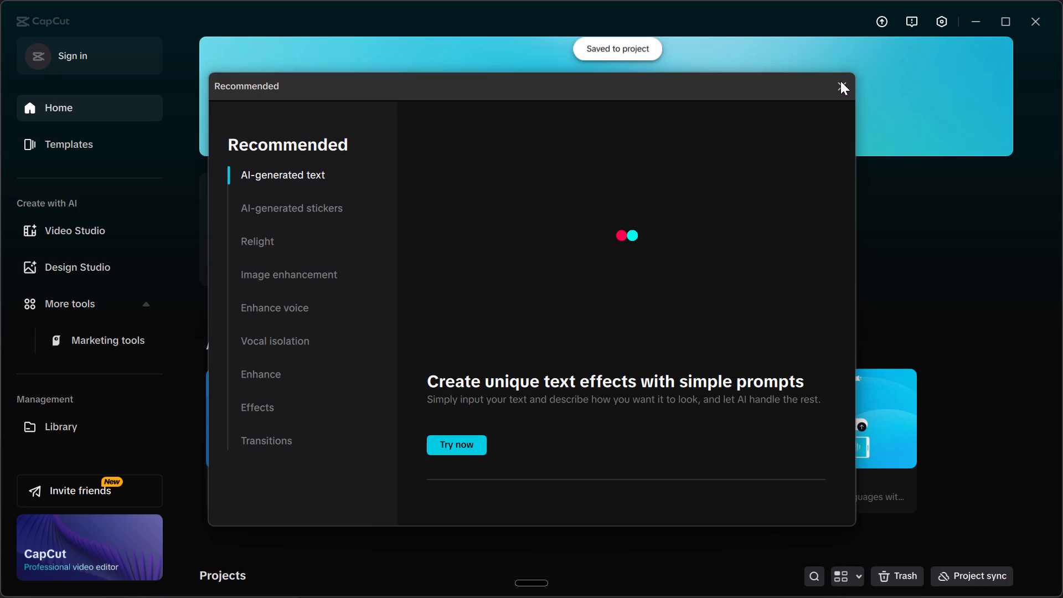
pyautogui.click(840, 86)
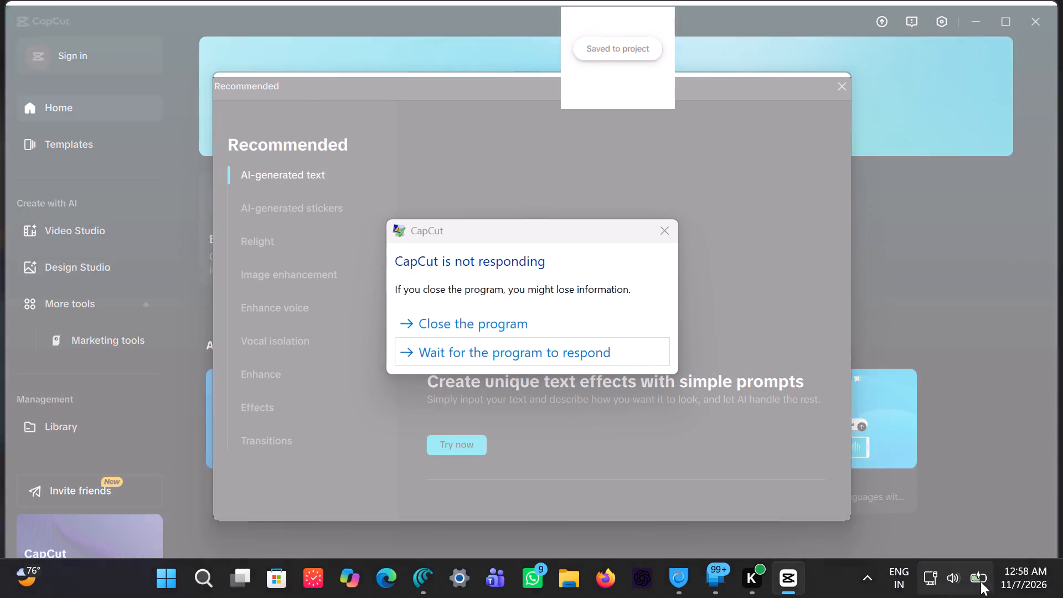
# Force CapCut to close and cancel the problem report to Microsoft.
pyautogui.click(532, 326)
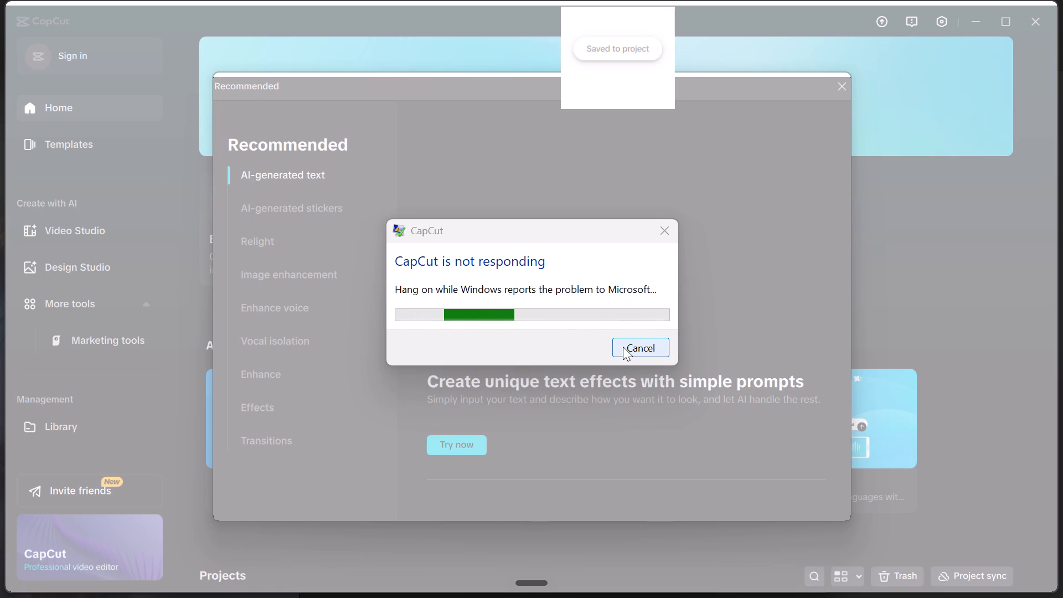
pyautogui.moveTo(623, 347); pyautogui.dragTo(608, 361)
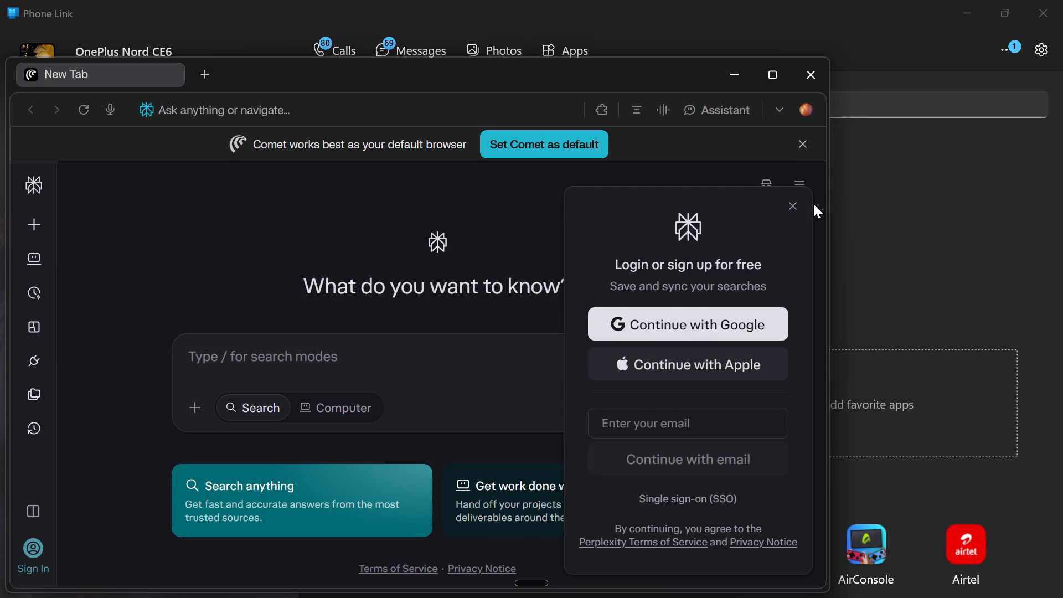
# Dismiss the login or sign-up prompt in the Comet browser.
pyautogui.click(793, 208)
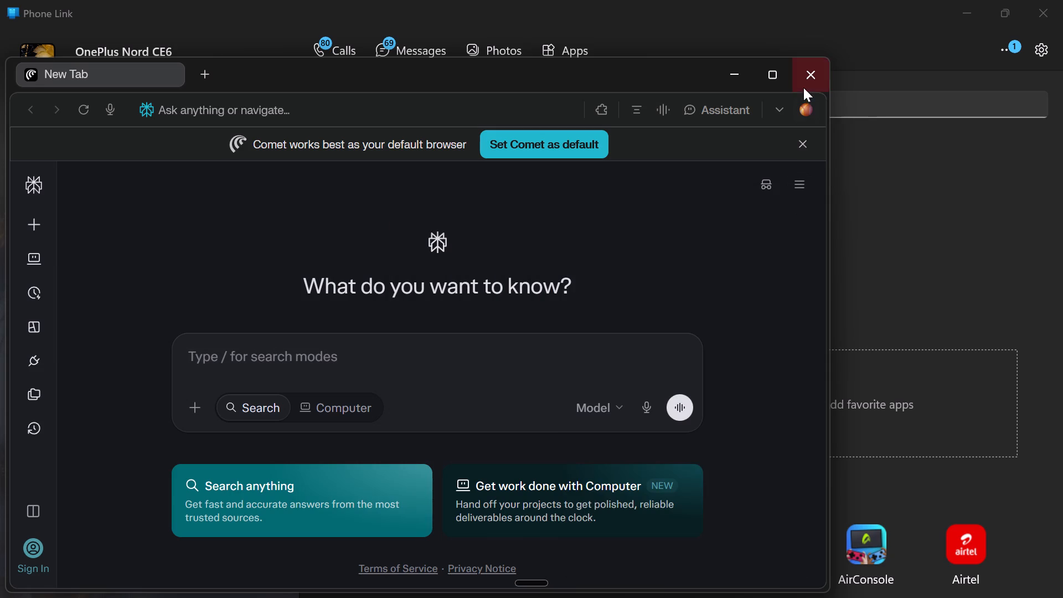